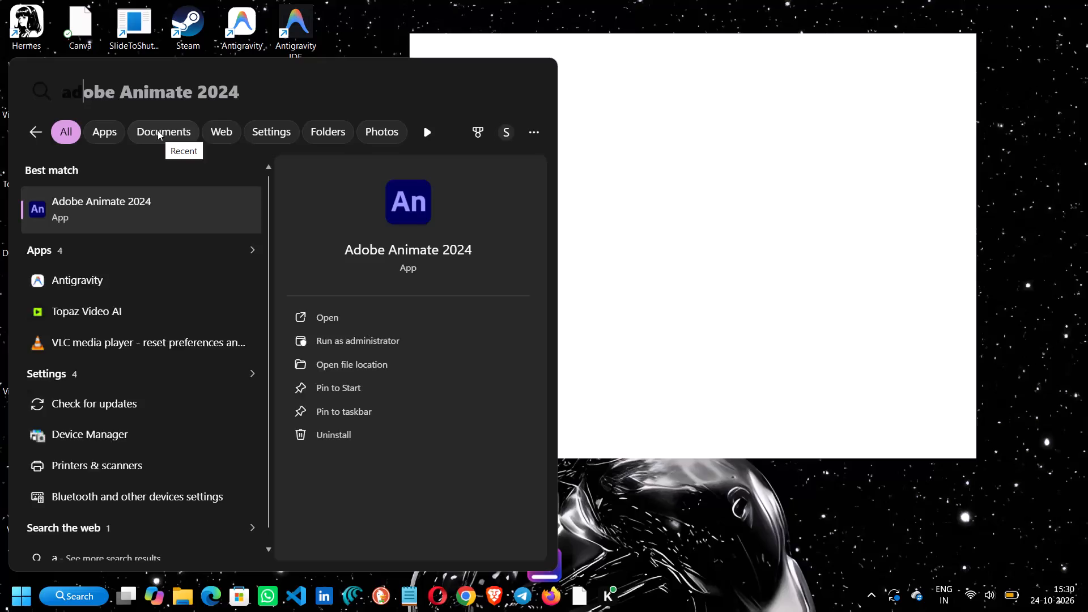
Launch Adobe Animate 2024.
left_click(160, 204)
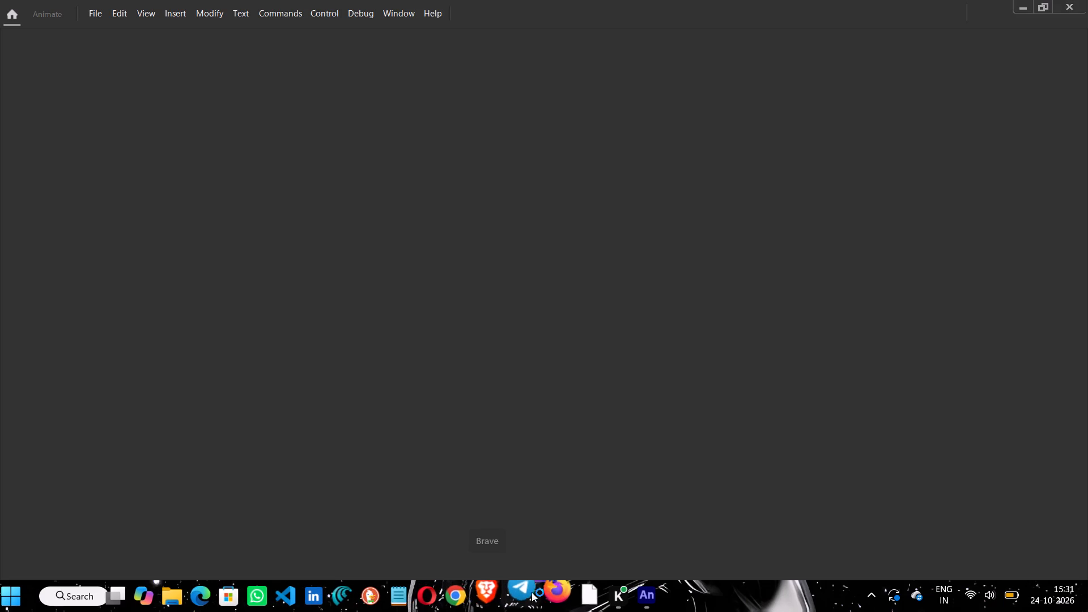
Switch to the Brave browser and close the two spare Google tabs at the end of the tab row.
left_click(495, 590)
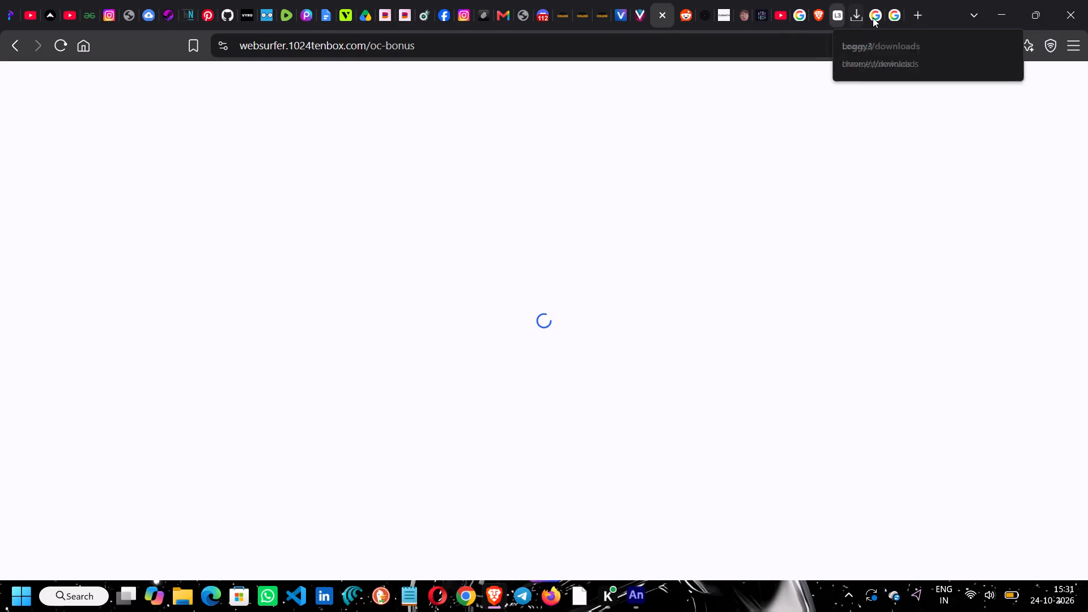
left_click(878, 18)
left_click(876, 14)
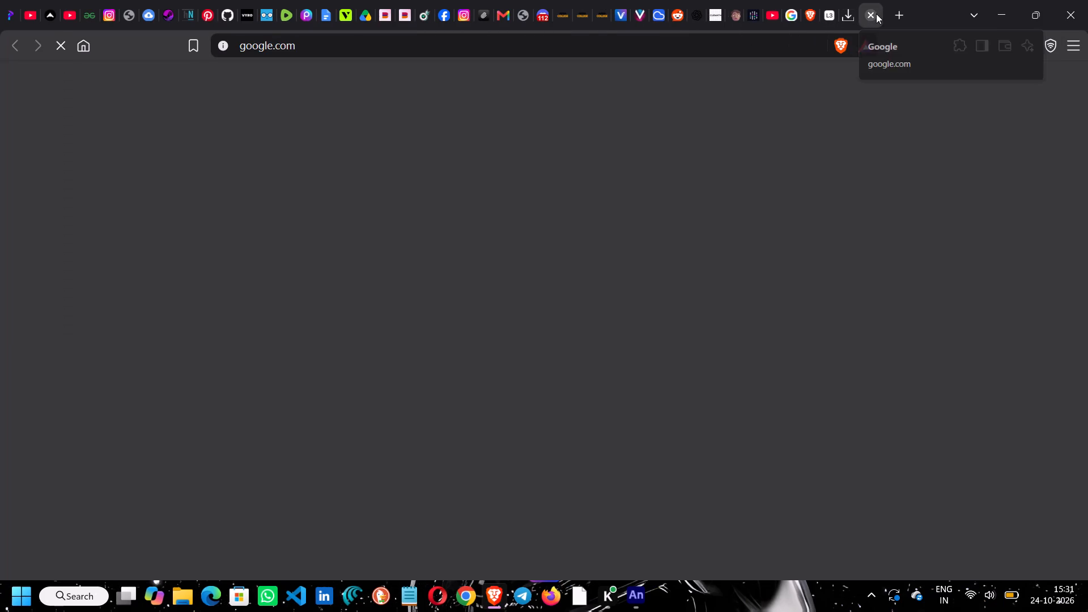
left_click(876, 14)
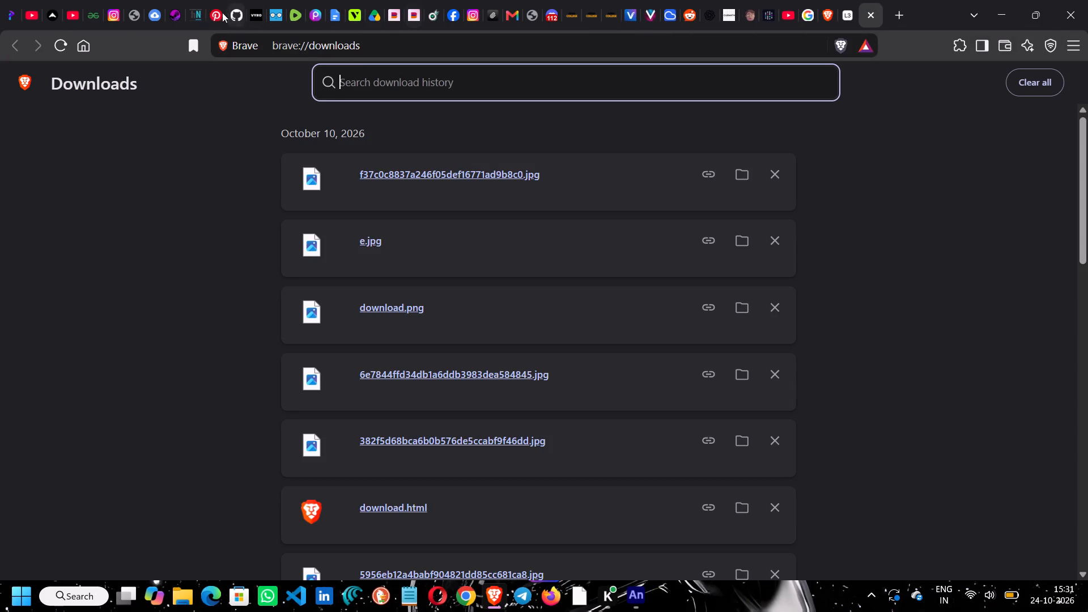
Go to the open Pinterest tab, search for "2d girl" and browse the resulting pins.
left_click(135, 14)
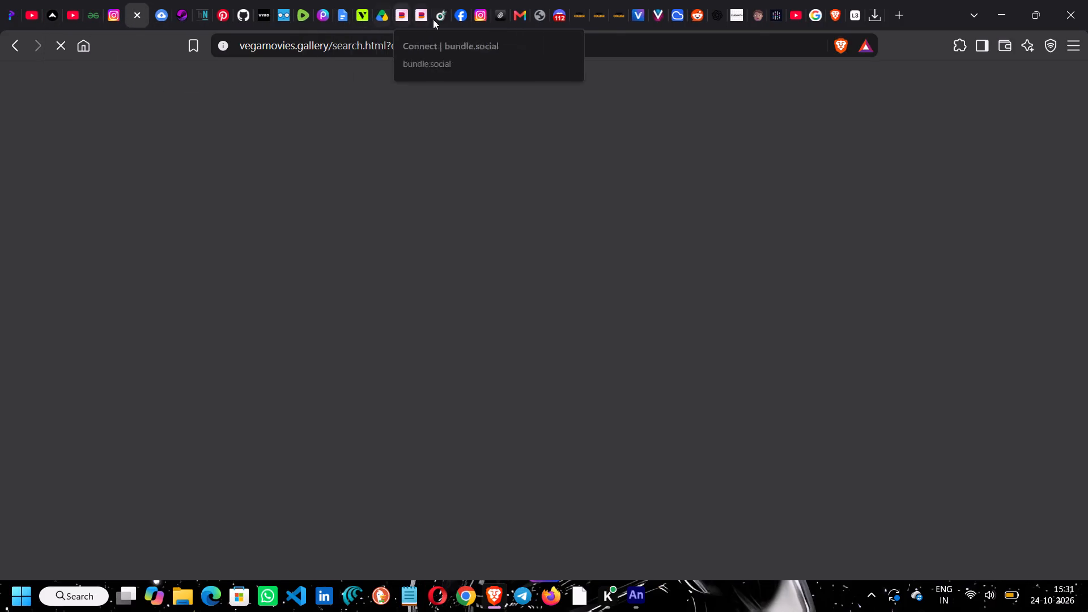
left_click(214, 16)
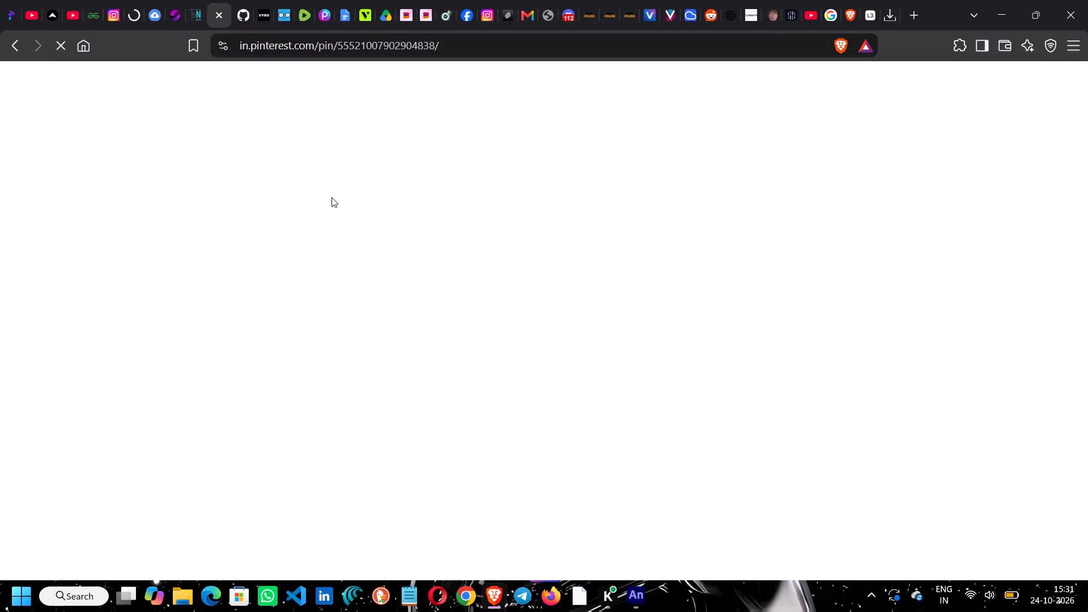
left_click(139, 100)
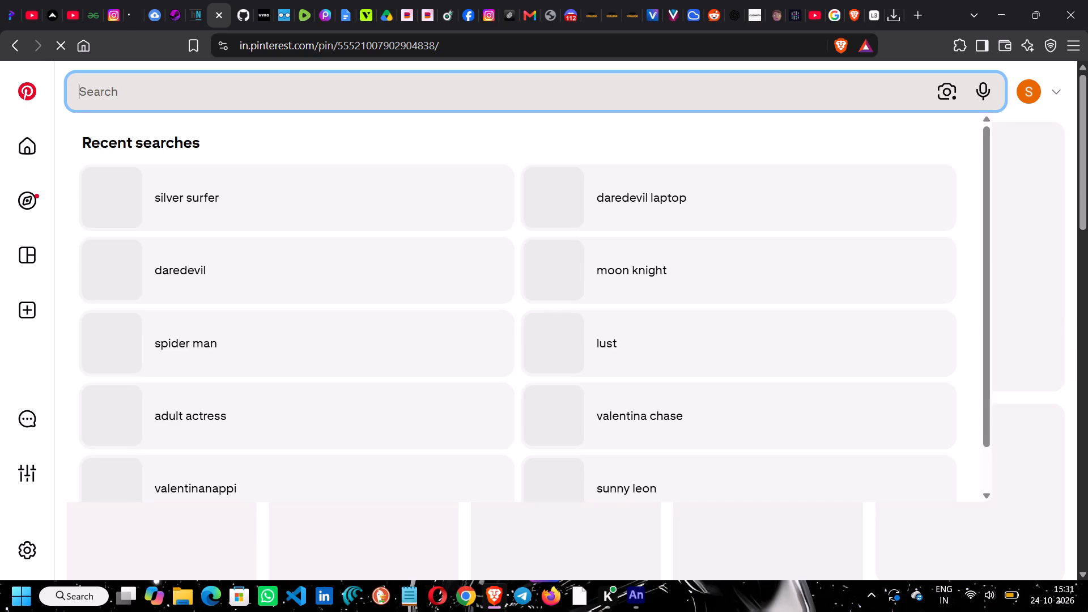
key("2")
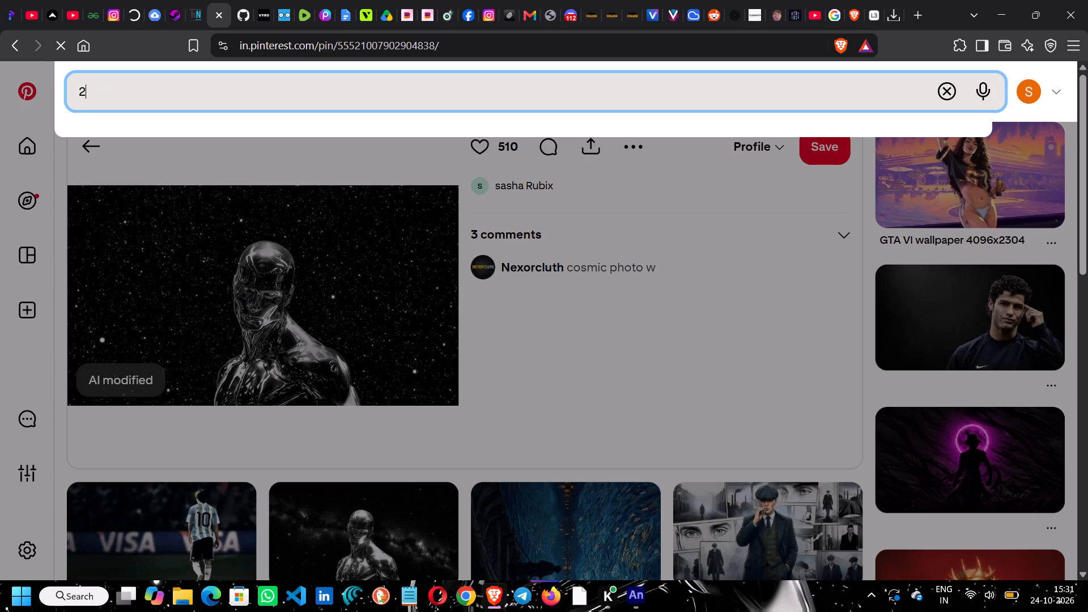
type("d girl")
key("Return")
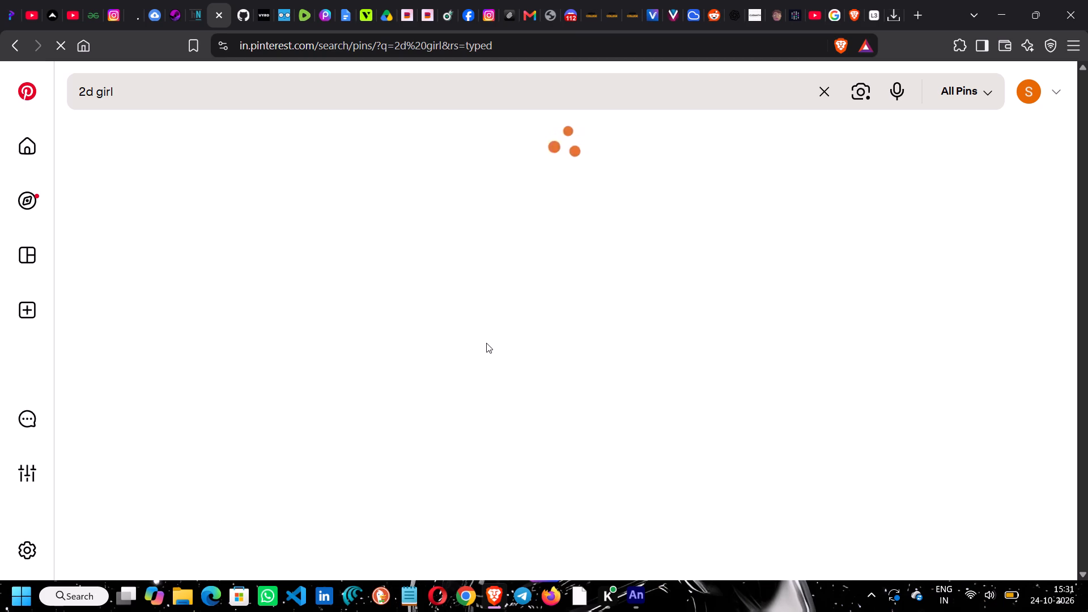
scroll(486, 344, "down", 2)
scroll(484, 350, "up", 2)
scroll(484, 350, "down", 4)
scroll(484, 350, "up", 5)
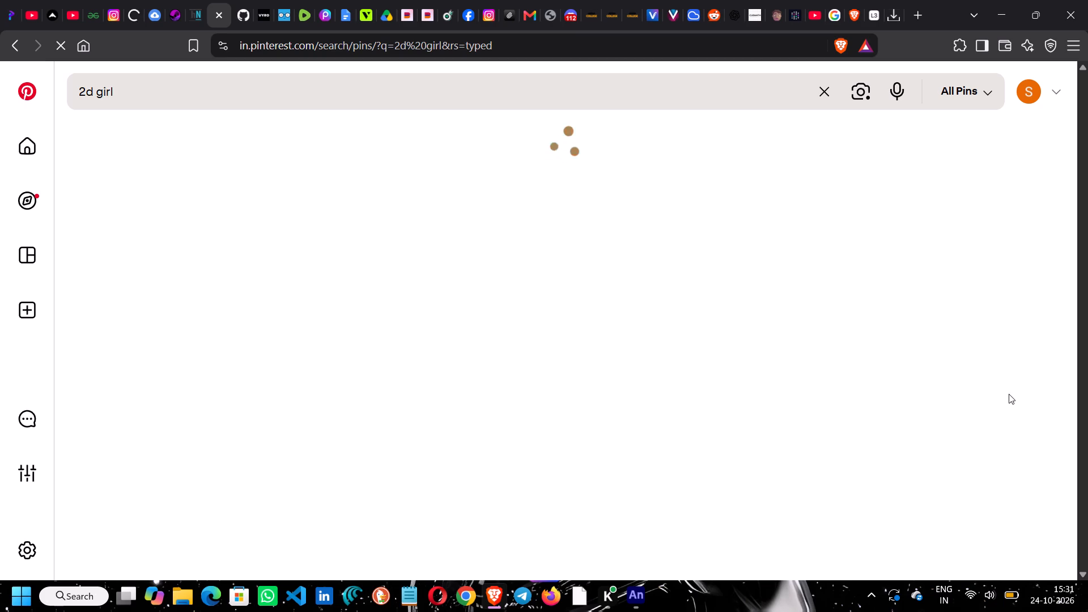
scroll(963, 422, "up", 1)
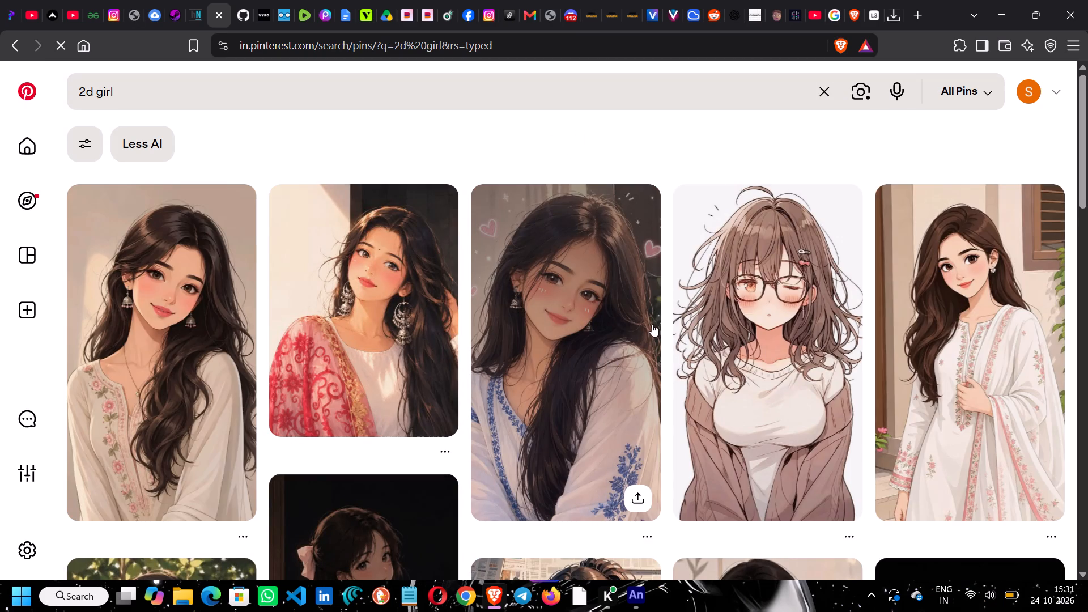
scroll(652, 324, "down", 4)
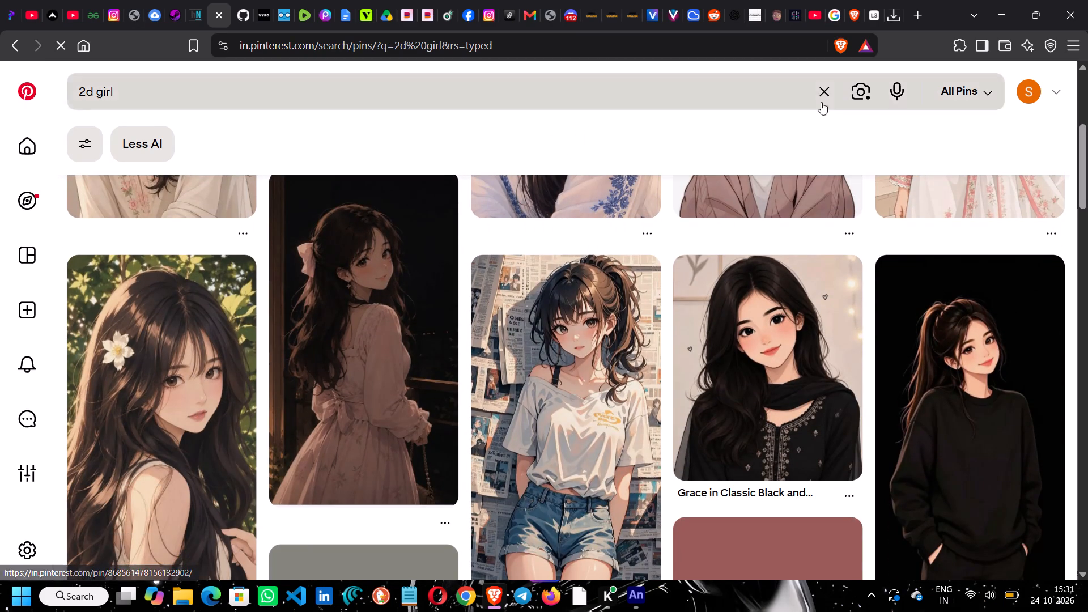
Replace the Pinterest search with "girl on date" and look through the pins for a suitable reference.
left_click(825, 93)
left_click(712, 95)
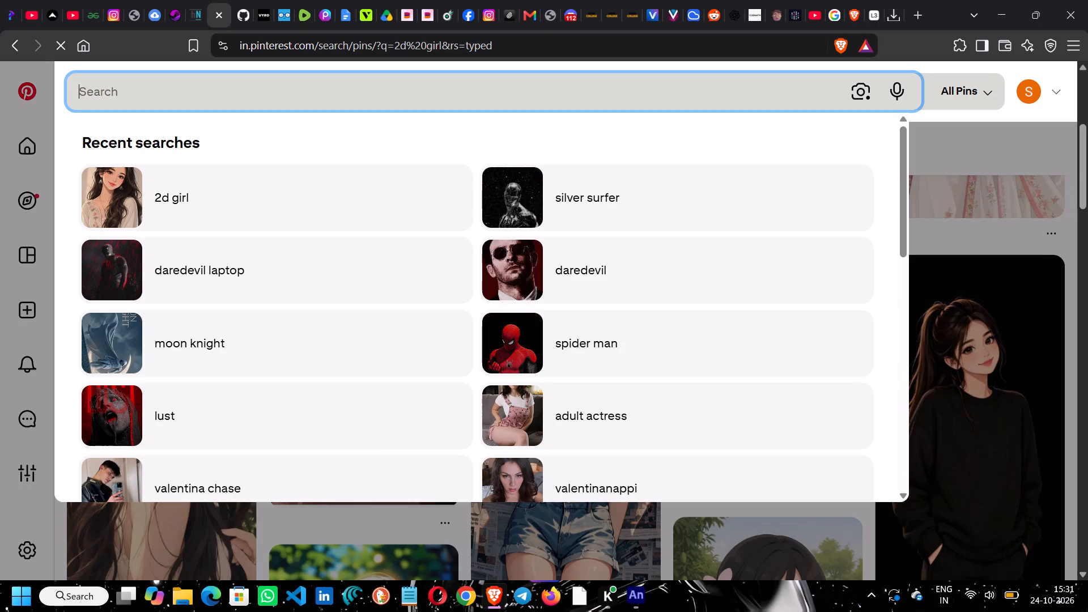
key("d")
key("BackSpace")
key("c")
key("BackSpace")
key("w")
key("a")
key("BackSpace")
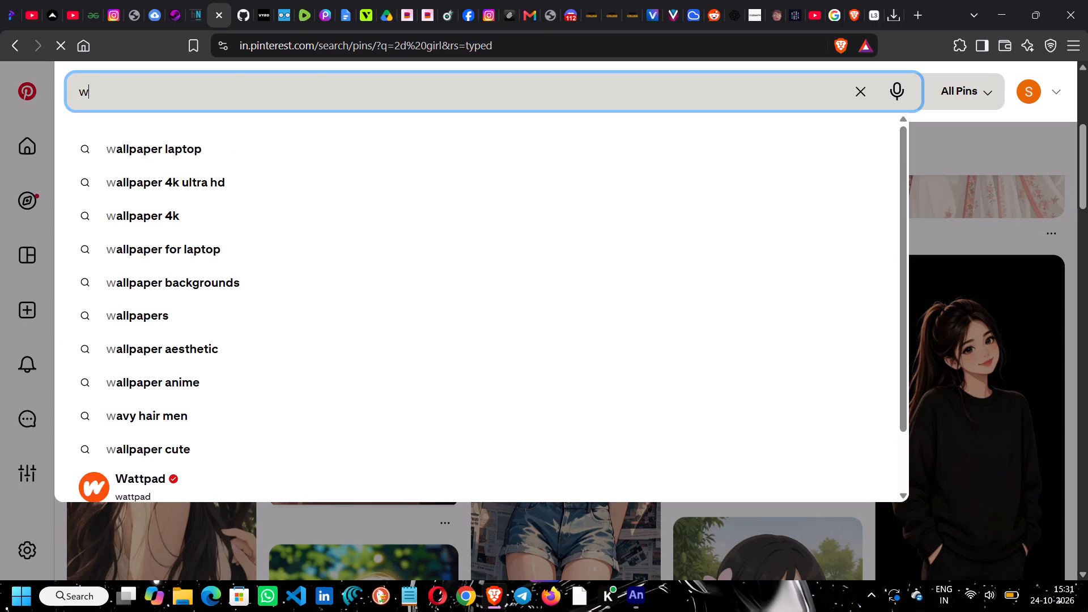
key("BackSpace")
type("gi")
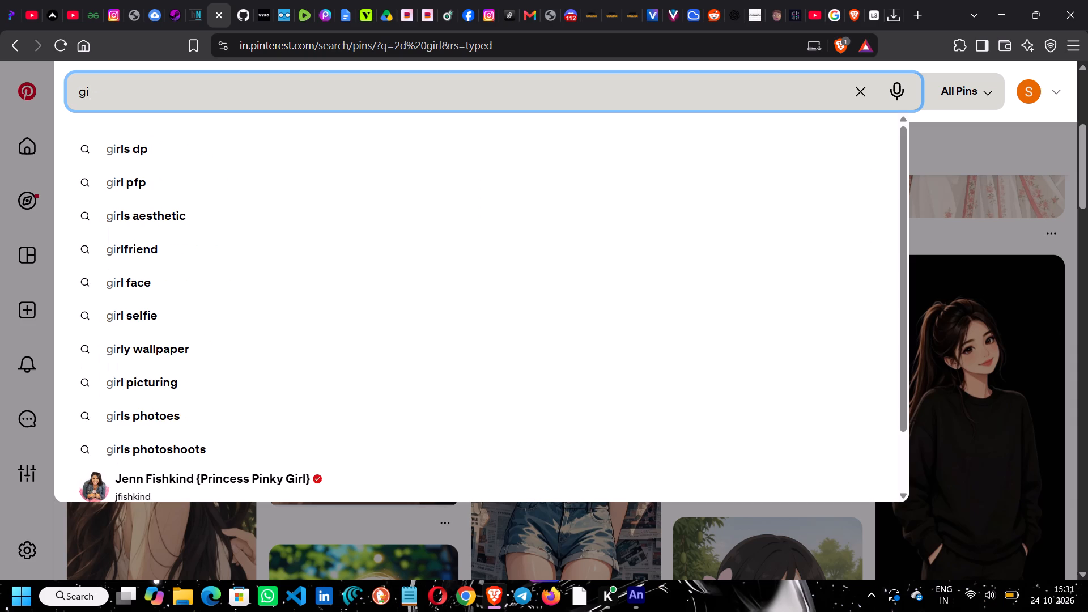
type("rl i")
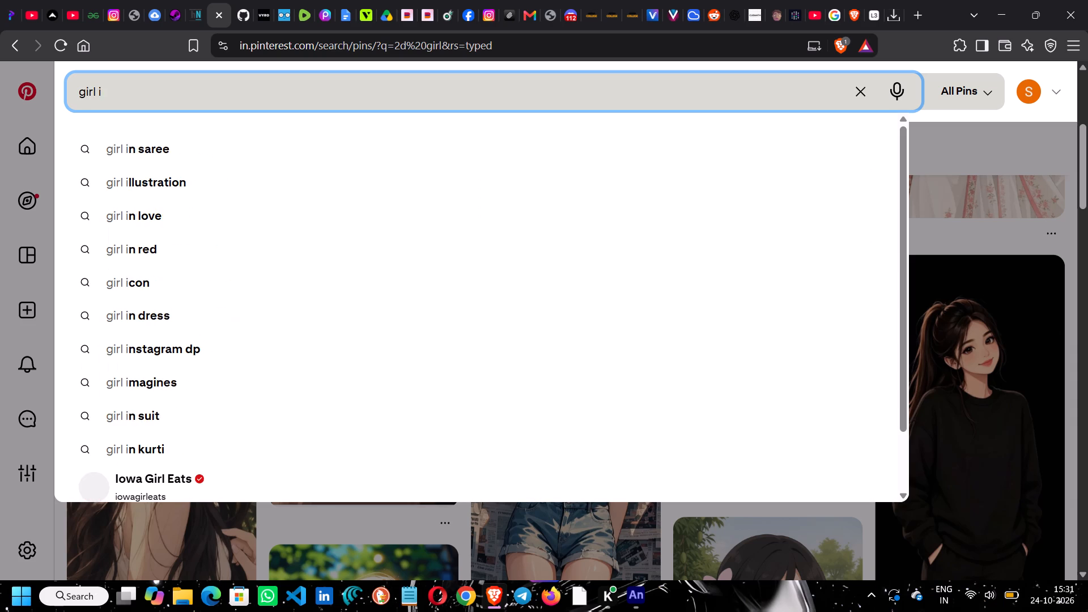
key("BackSpace")
type("on date")
key("space")
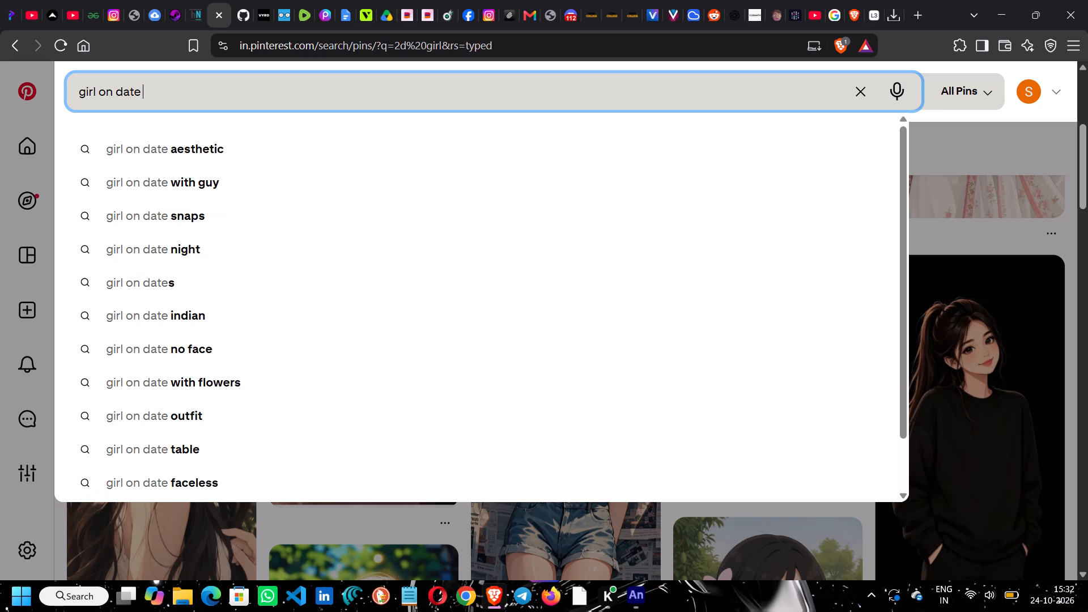
key("Return")
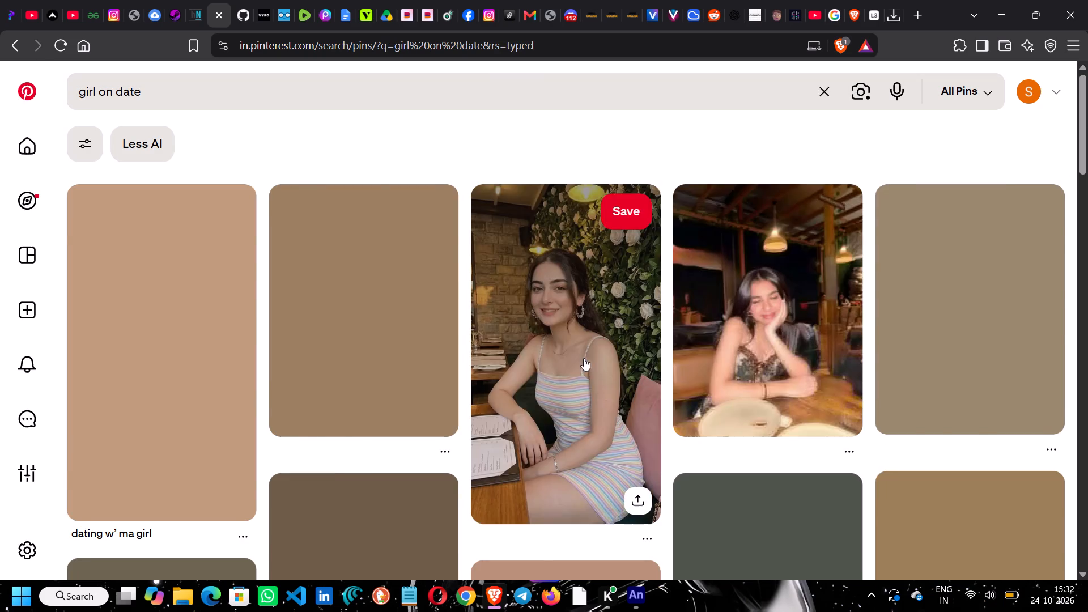
scroll(522, 457, "down", 3)
scroll(491, 382, "down", 1)
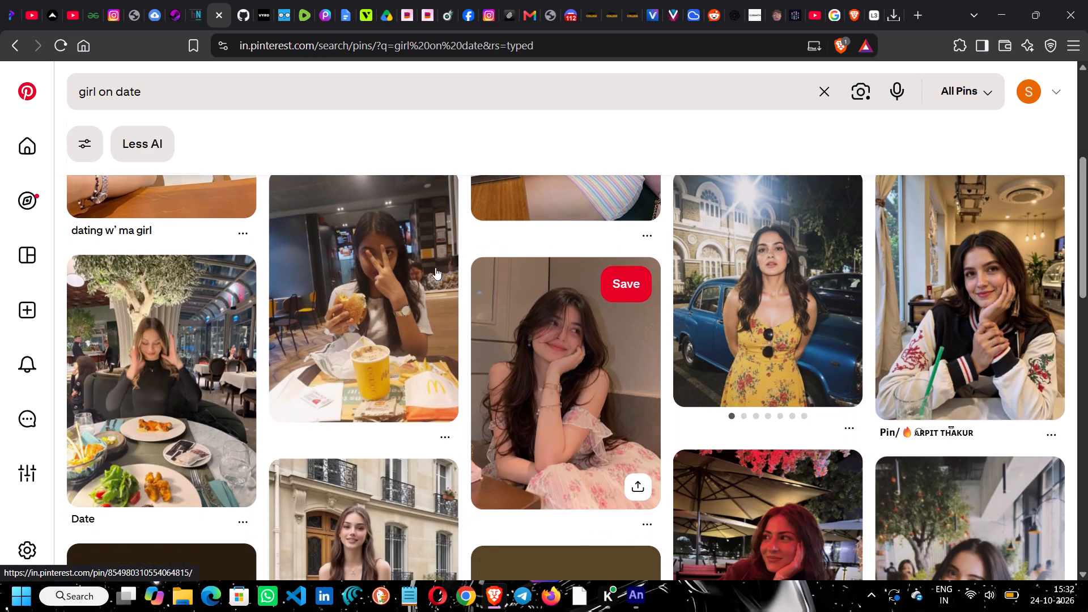
Refine the Pinterest search to "girl on date cartoon" and browse the illustrated pins.
left_click(177, 98)
key("space")
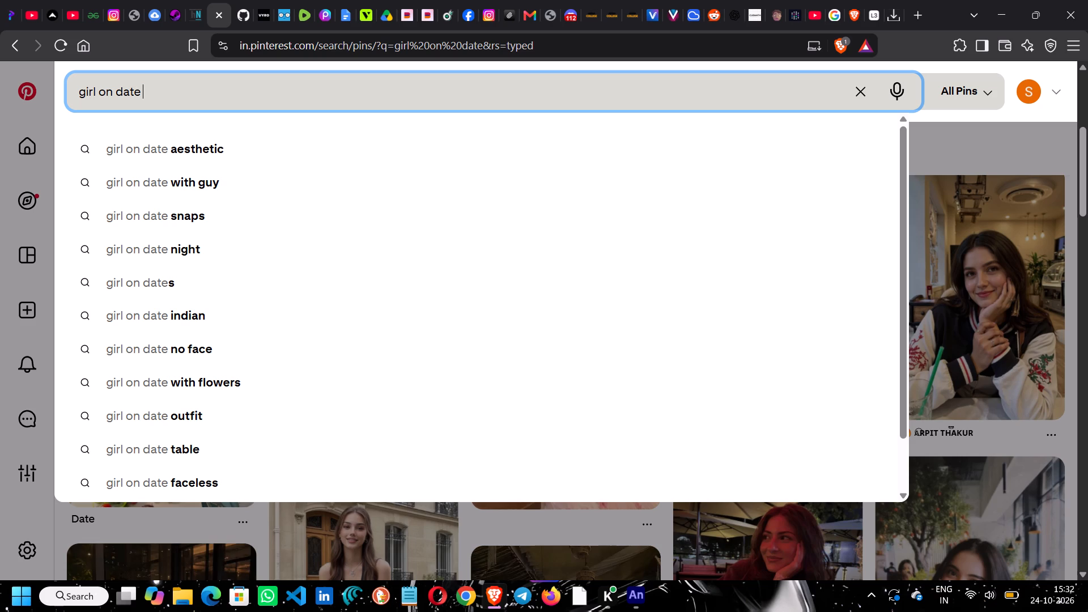
type("cartoon")
key("Return")
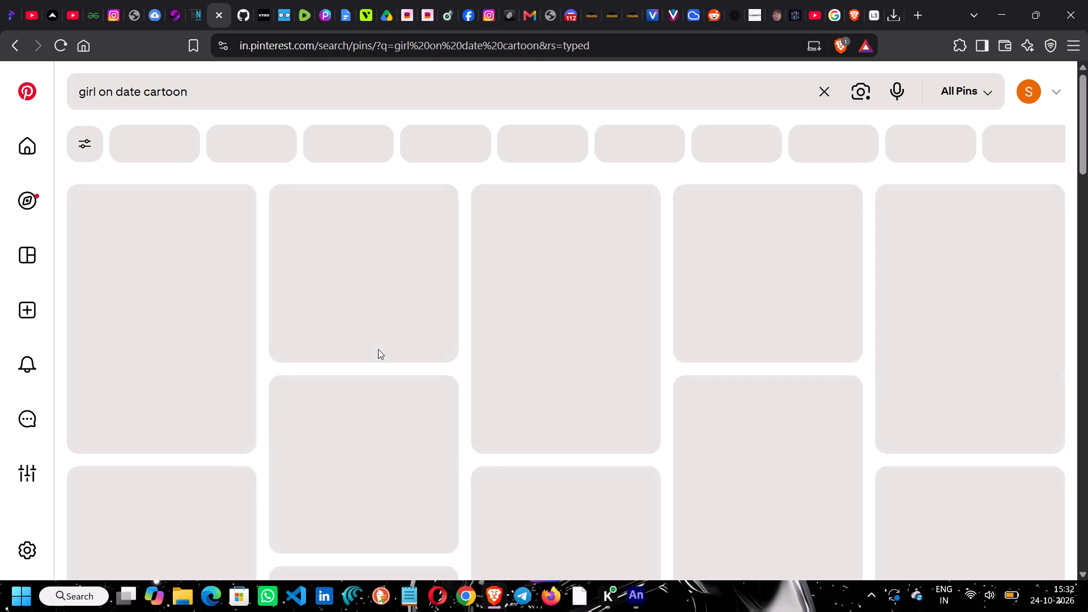
scroll(476, 438, "down", 2)
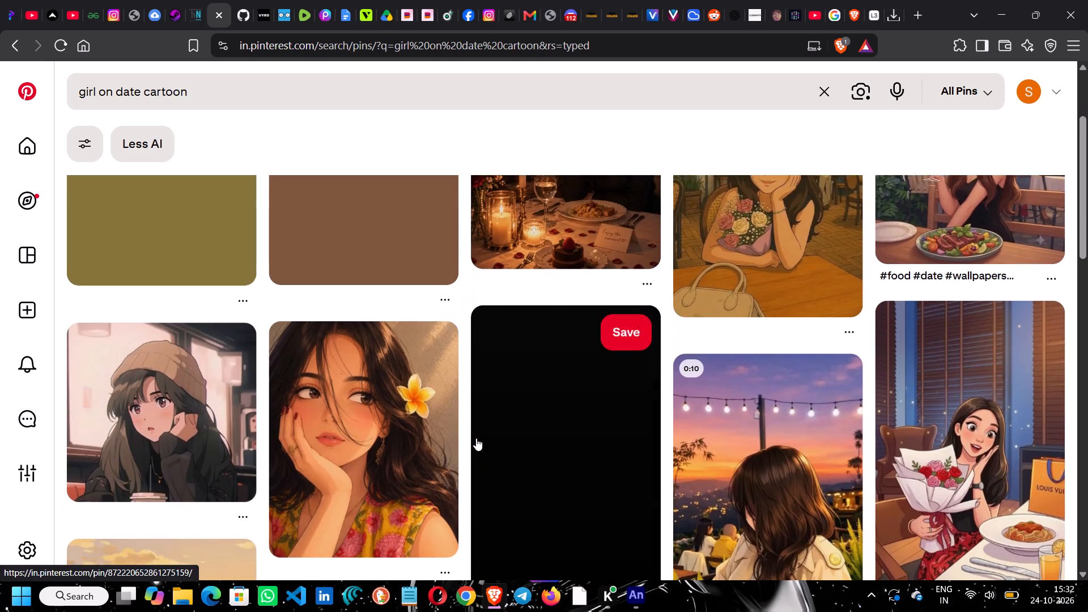
scroll(476, 438, "down", 1)
scroll(476, 438, "up", 3)
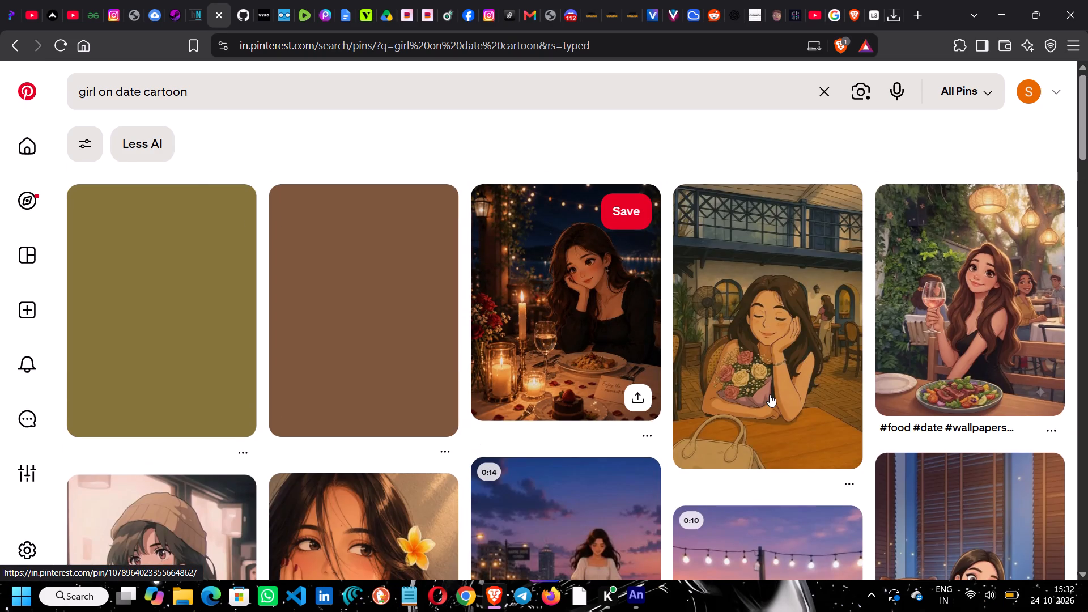
scroll(771, 394, "down", 4)
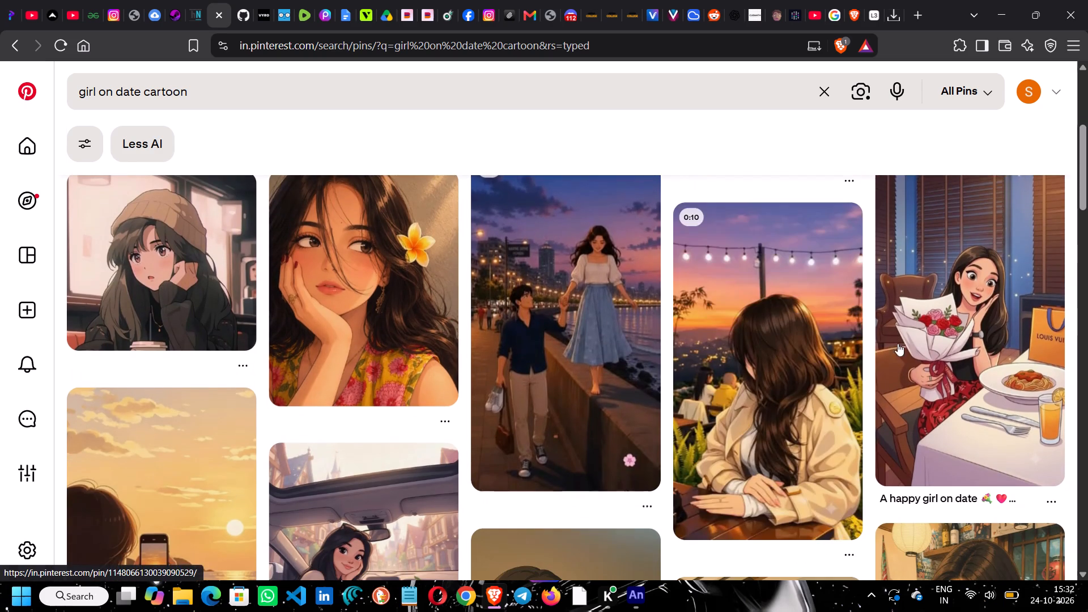
scroll(935, 371, "down", 2)
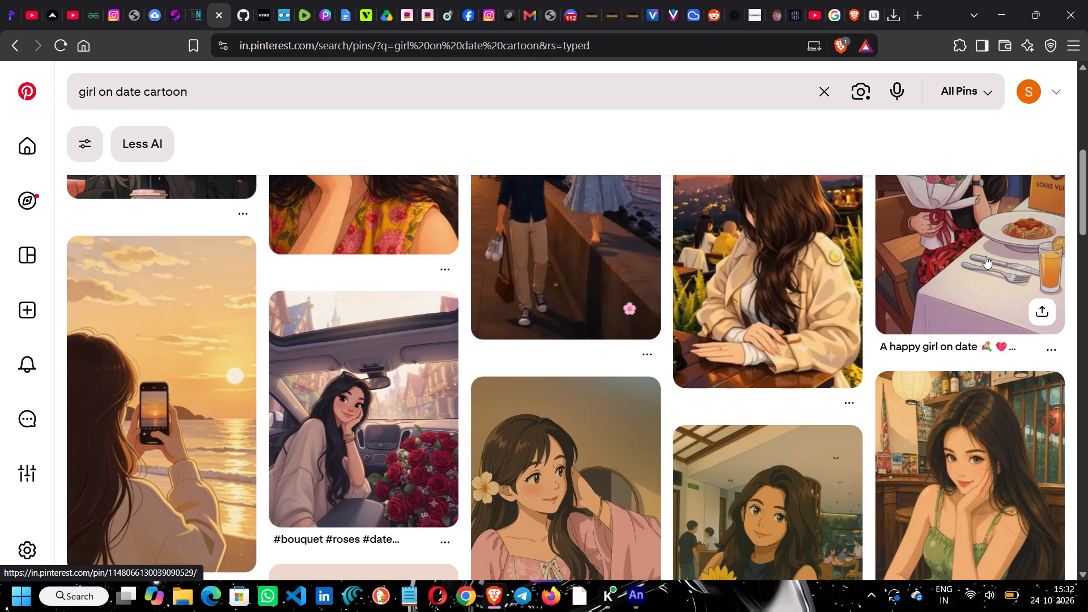
Open the pin "A happy girl on date" and start saving its image.
left_click(985, 256)
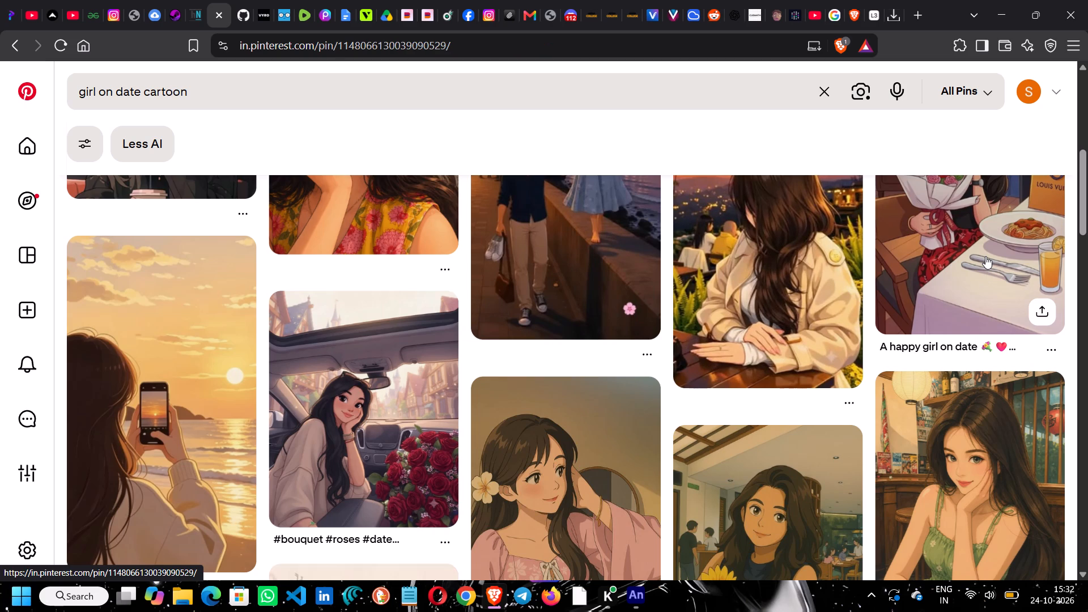
right_click(261, 235)
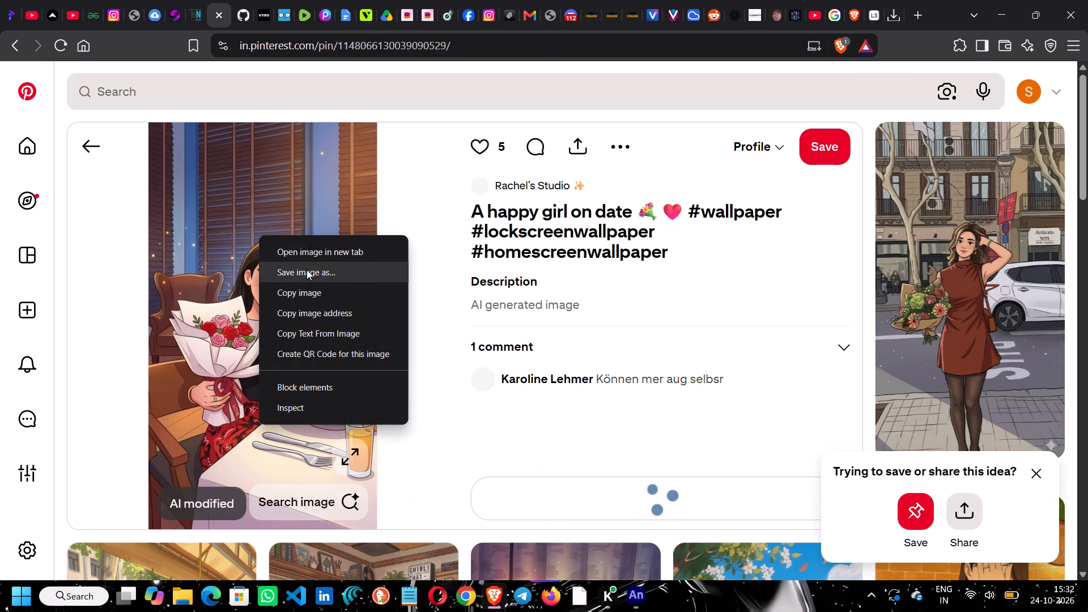
left_click(307, 270)
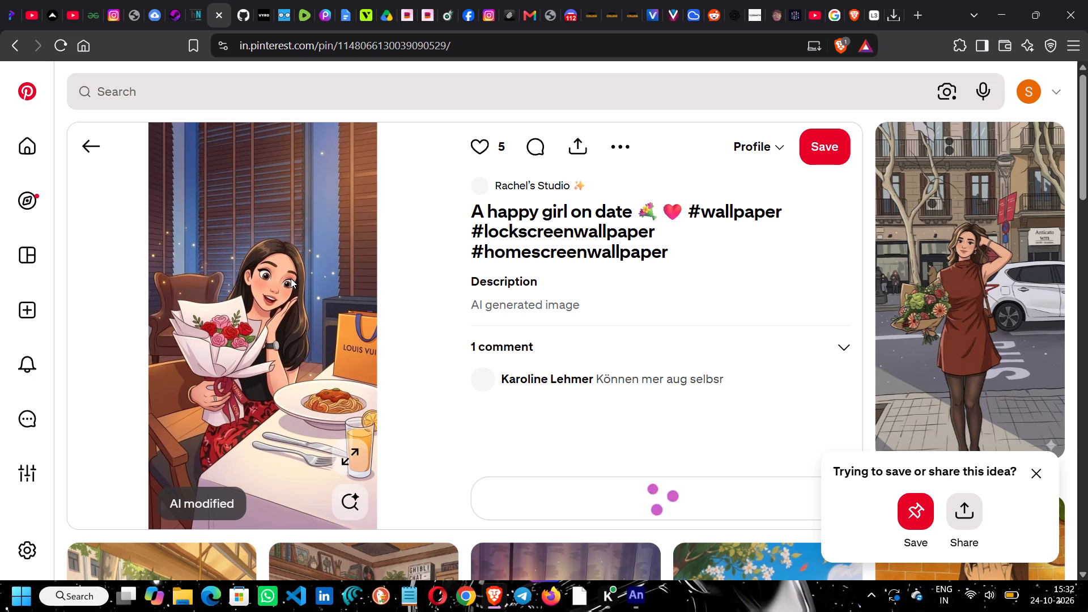
Open the related pin of the woman in a brown dress holding a bouquet, and save both pins' images as JPG files in Downloads.
left_click(963, 297)
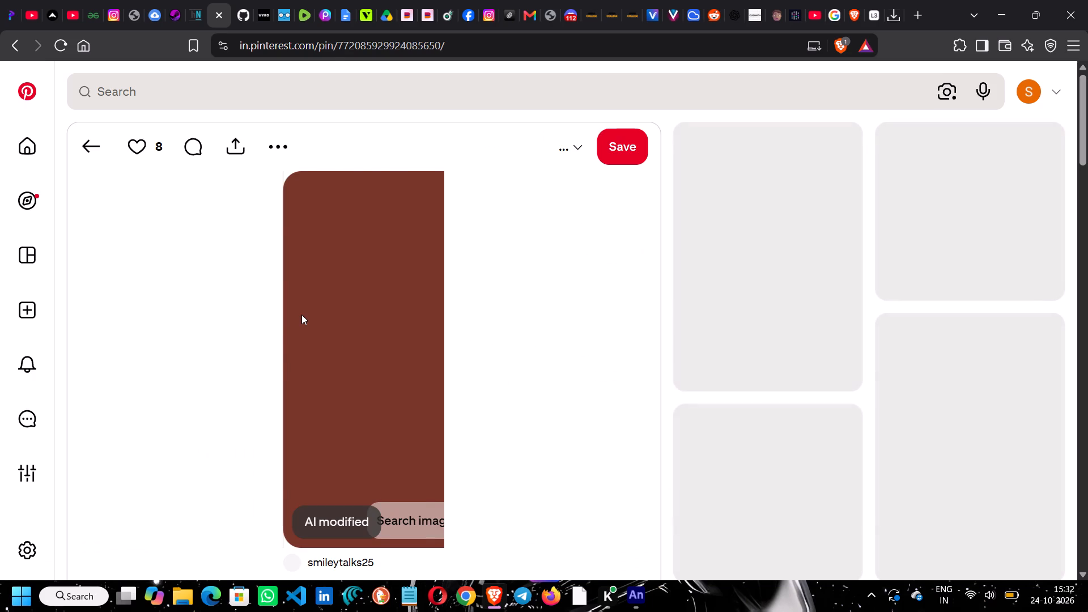
right_click(335, 313)
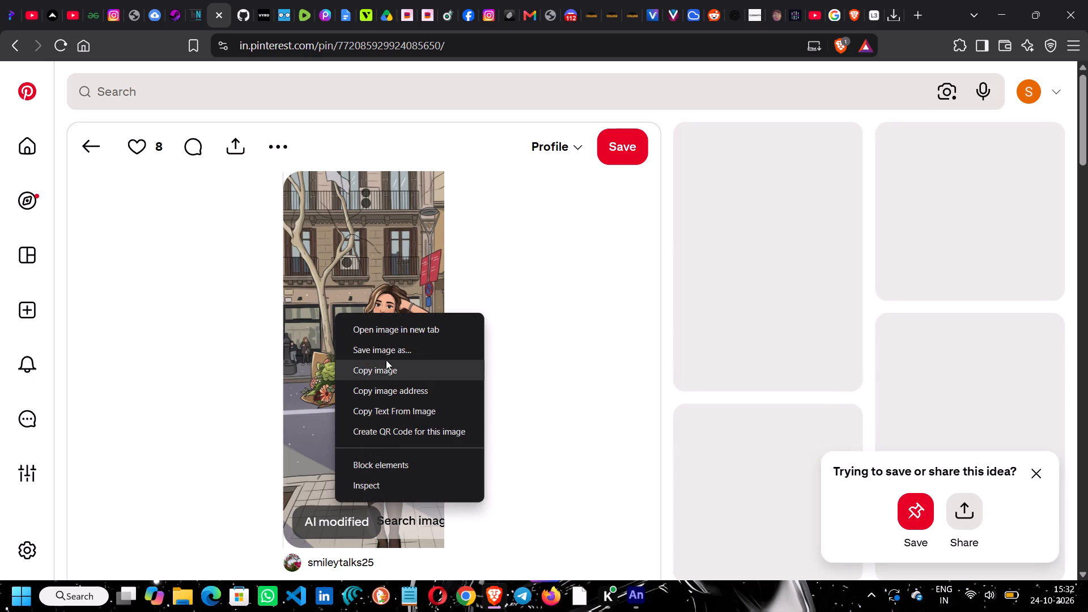
left_click(385, 357)
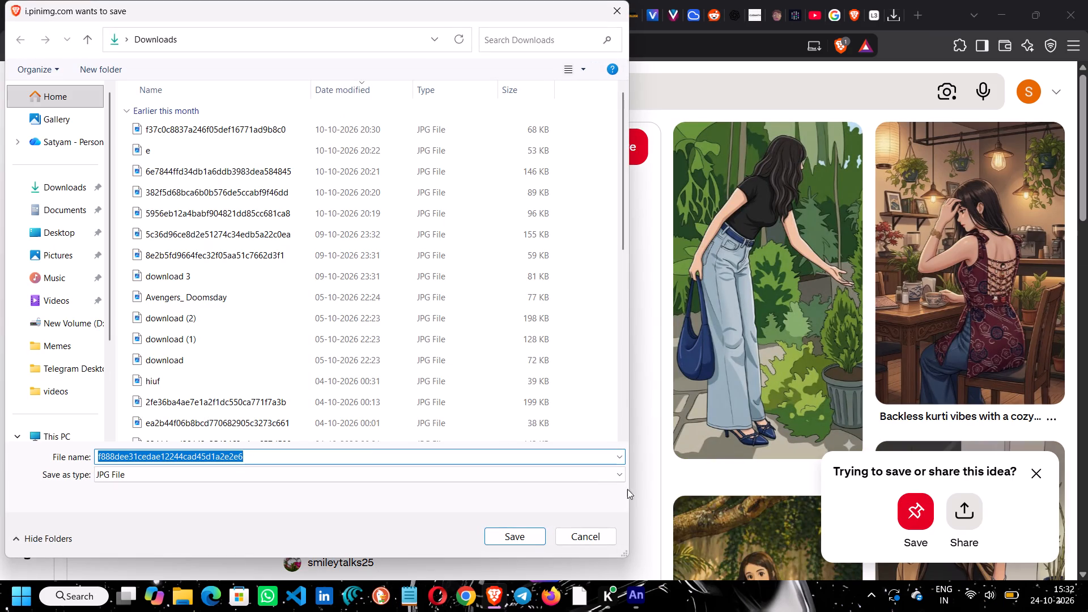
left_click(526, 537)
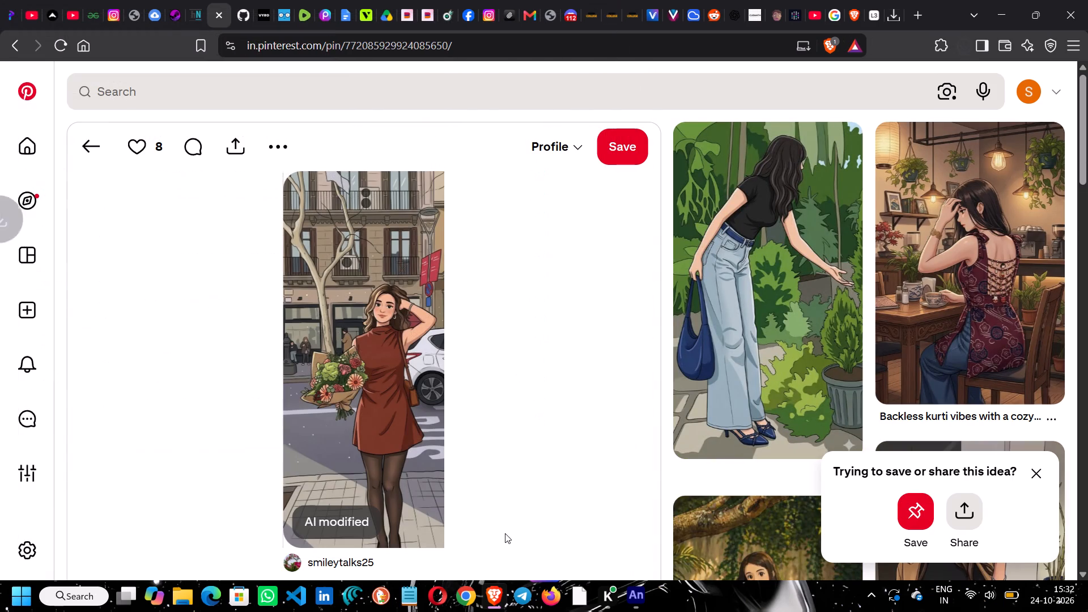
left_click(522, 539)
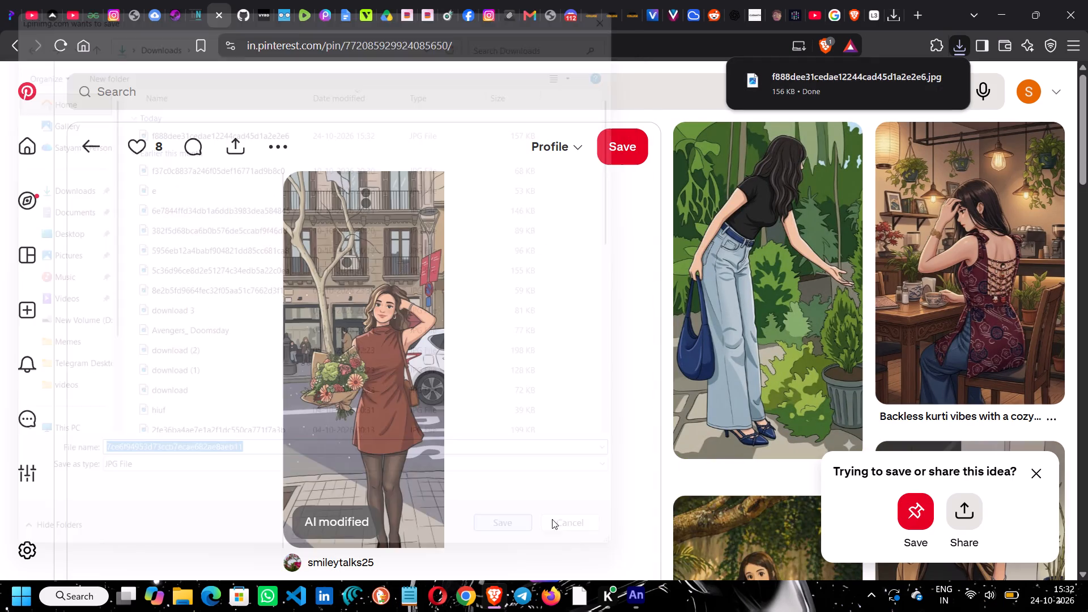
Open the related pin of the woman in a black top and jeans with a blue handbag, and save its image as a JPG in Downloads.
scroll(756, 380, "down", 2)
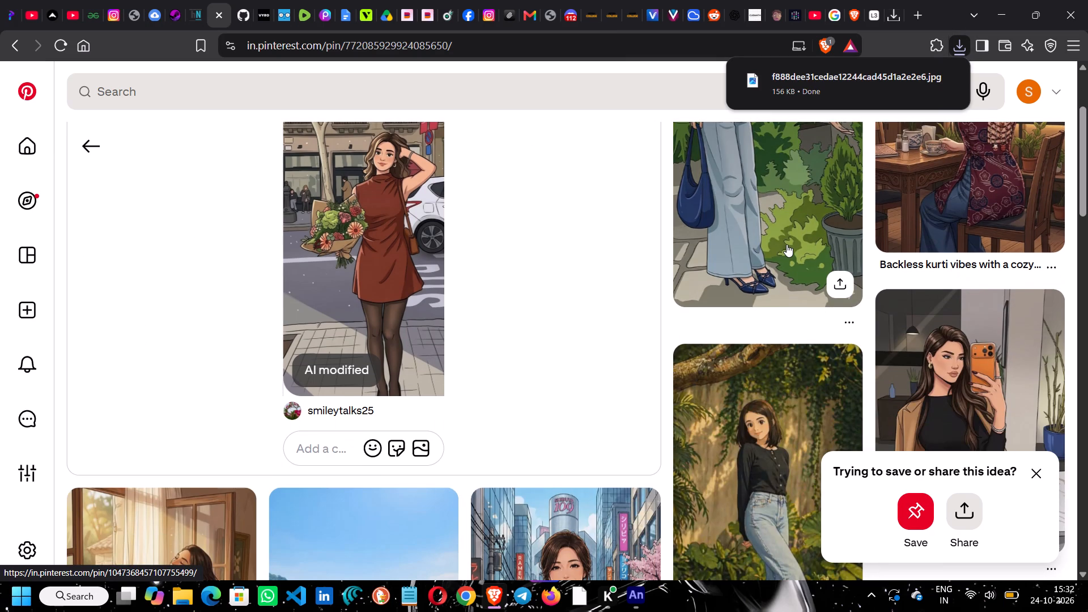
left_click(787, 244)
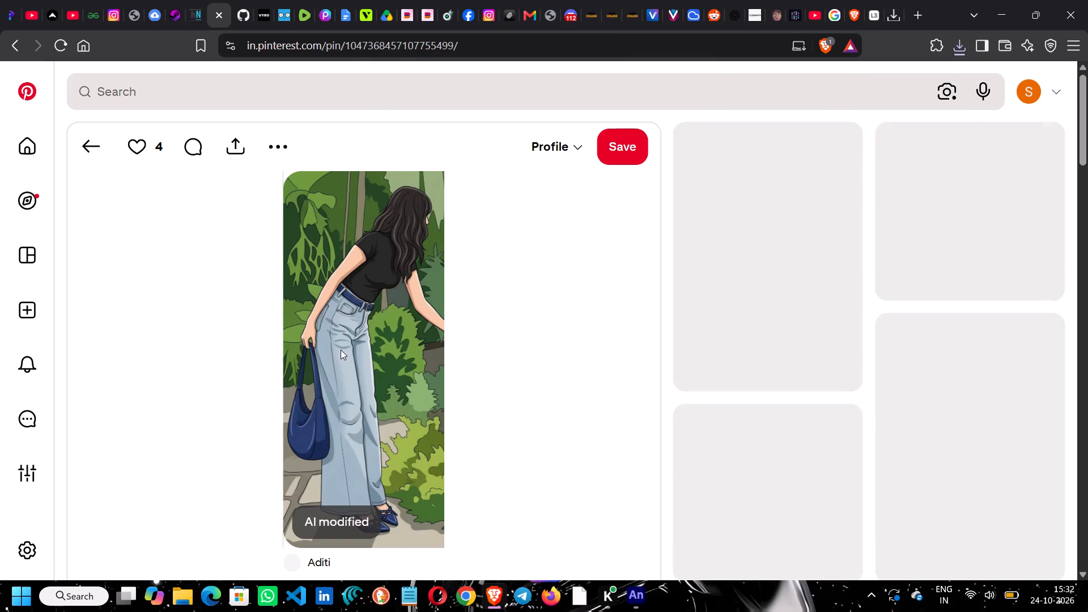
right_click(341, 350)
left_click(385, 385)
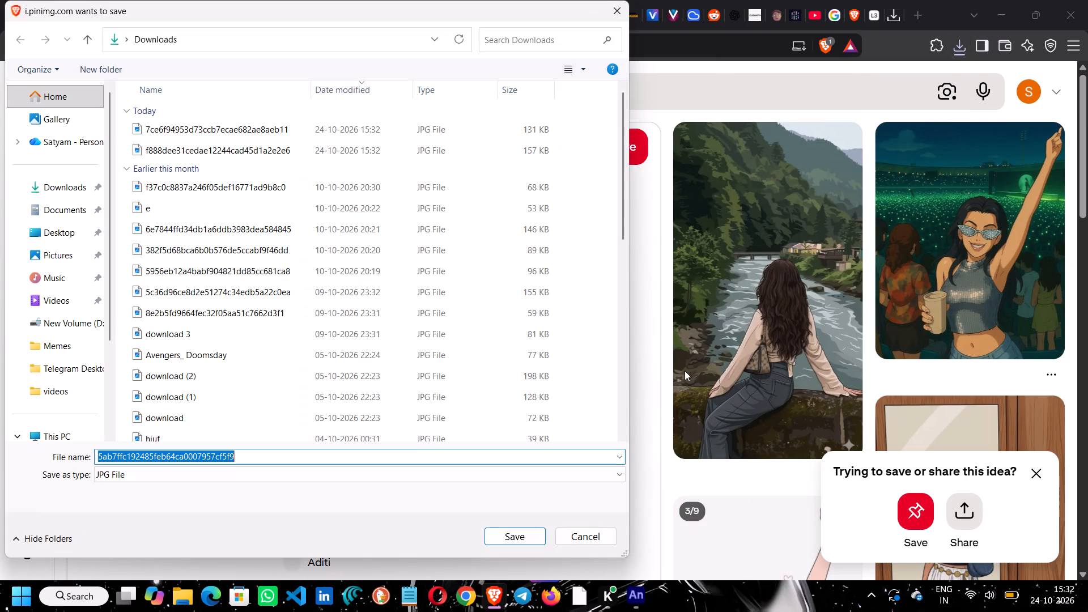
left_click(515, 533)
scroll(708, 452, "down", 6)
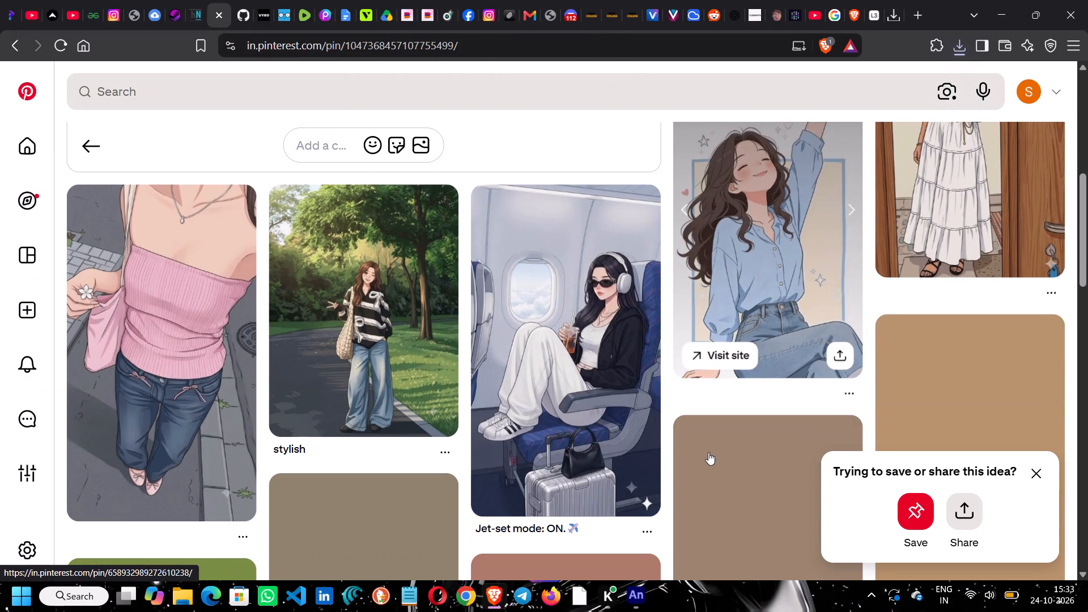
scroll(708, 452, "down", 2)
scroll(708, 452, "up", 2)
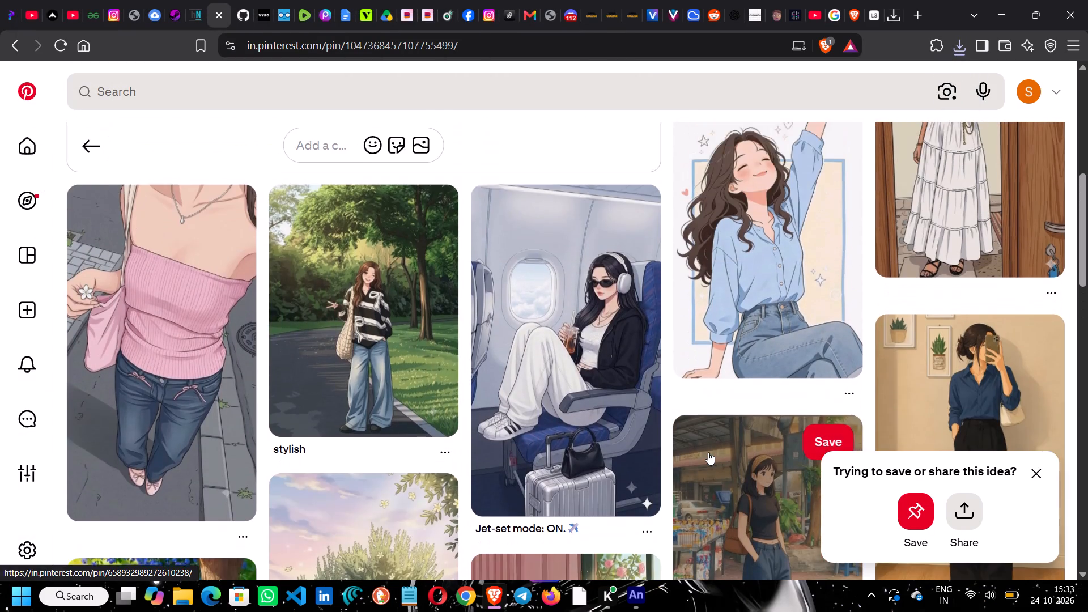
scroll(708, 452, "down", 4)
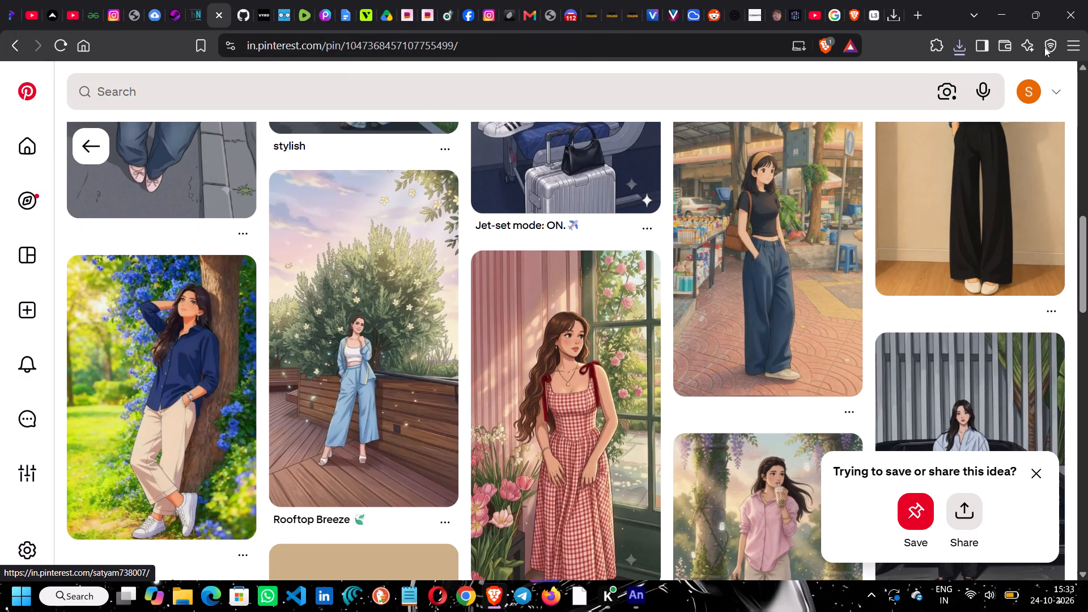
Switch to Adobe Animate and create a Full HD character animation document, 1920 x 1080 px, 30 fps, ActionScript 3.0.
left_click(1004, 16)
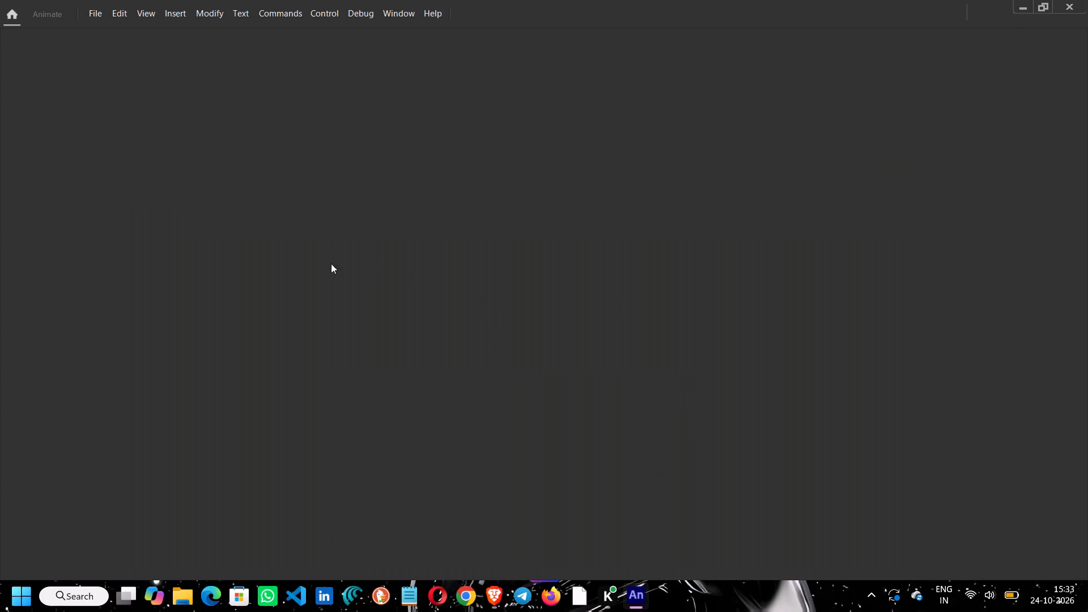
left_click(136, 69)
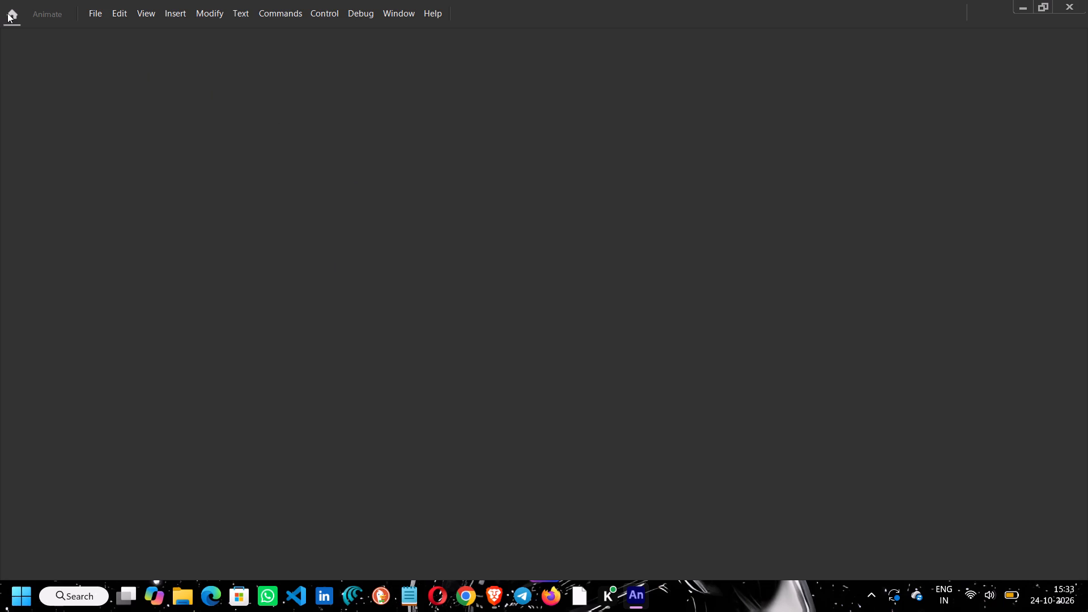
left_click(8, 13)
left_click(96, 16)
left_click(110, 29)
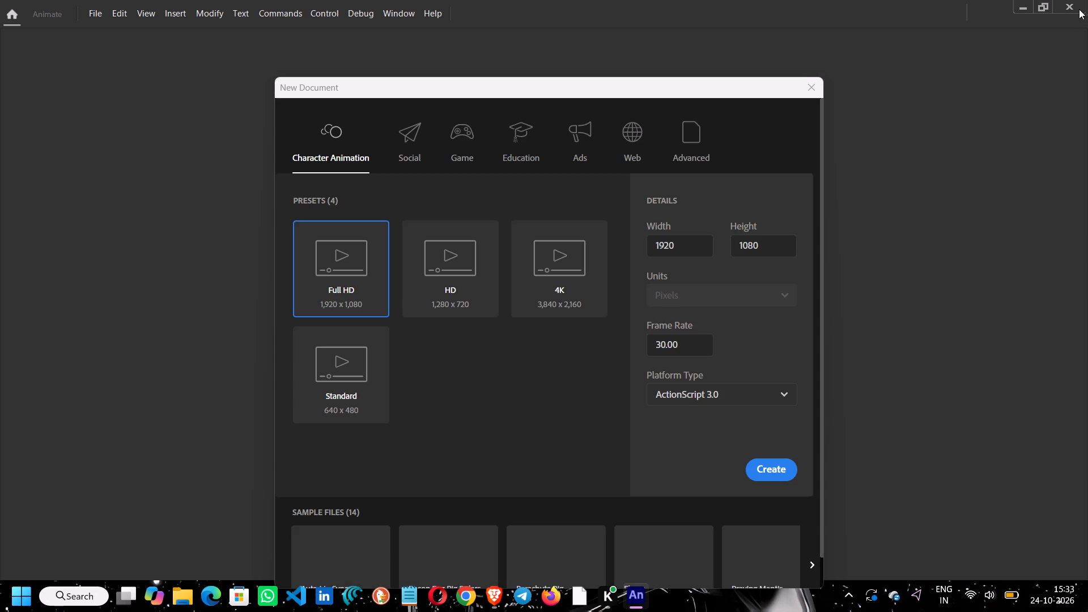
left_click(1074, 0)
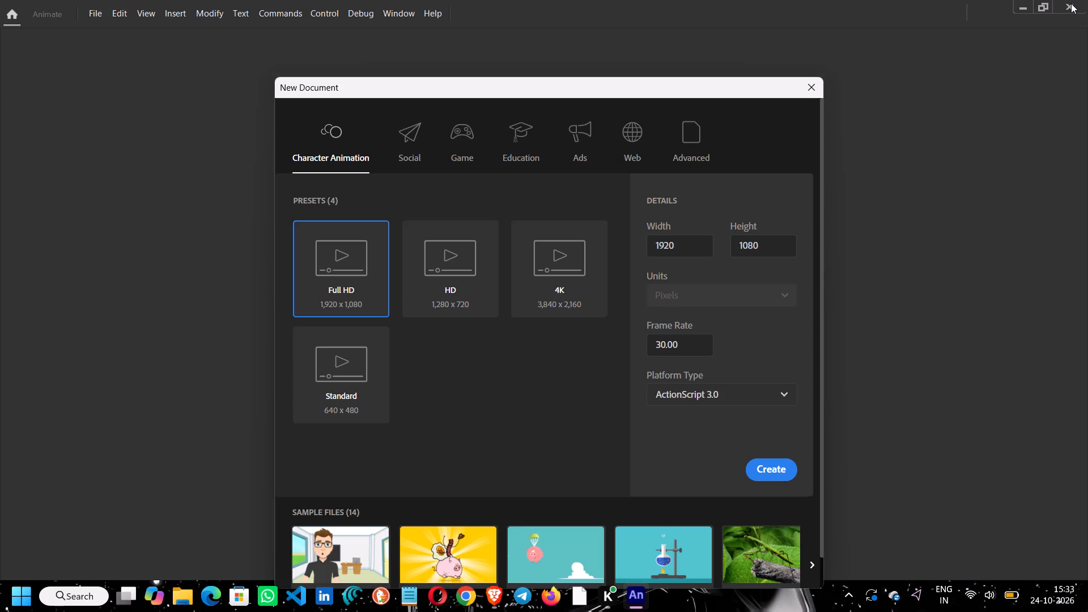
left_click(767, 465)
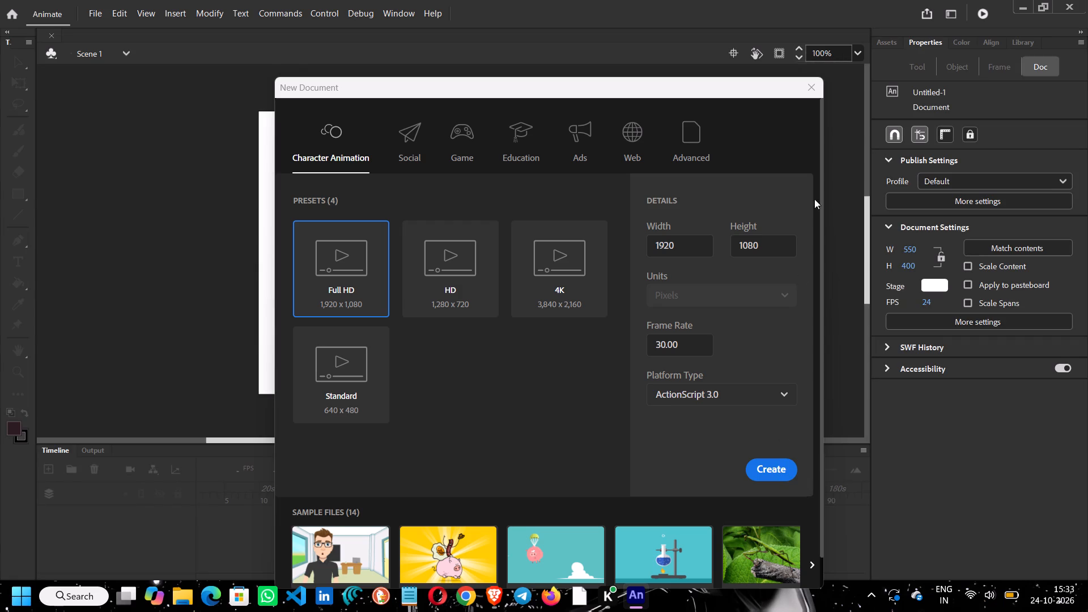
left_click(813, 90)
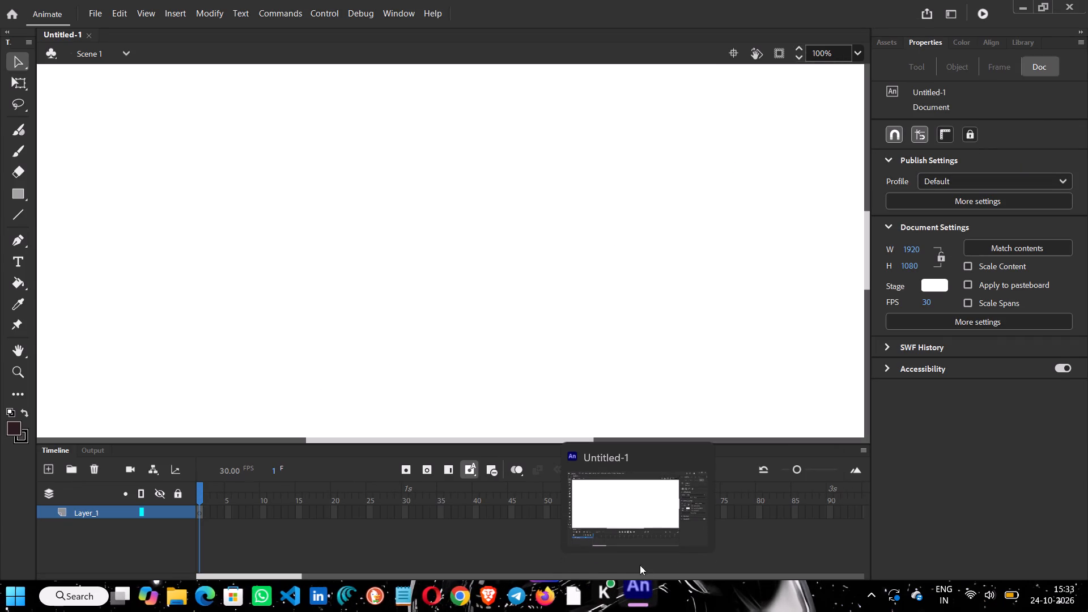
Import the JPG file 7ce6f94953d73ccb7ecae682ae8aeb11 from Downloads into the document's library.
left_click(709, 339)
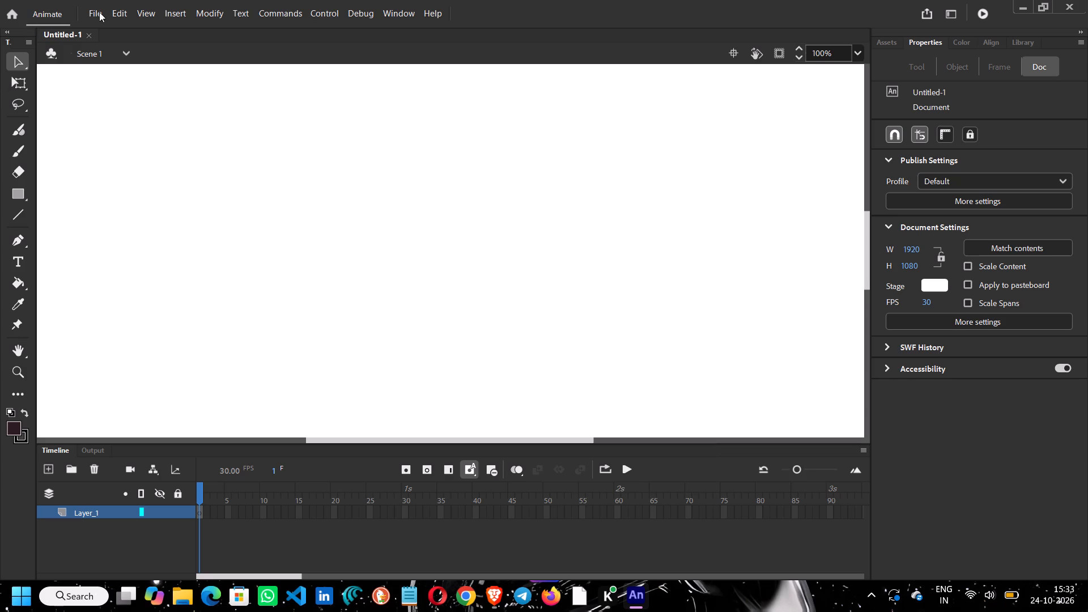
left_click(99, 11)
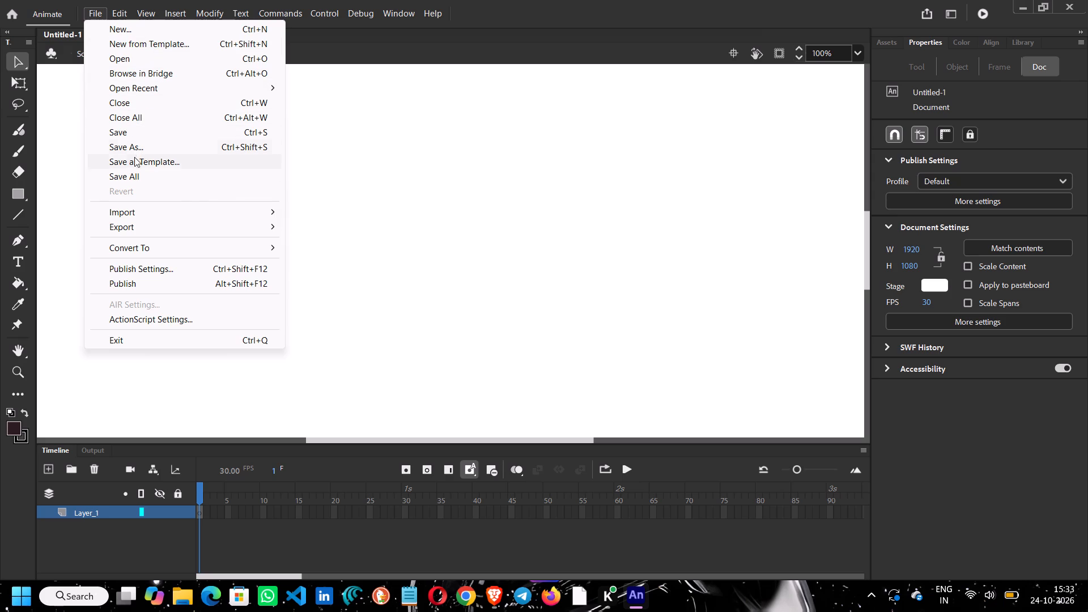
left_click(140, 212)
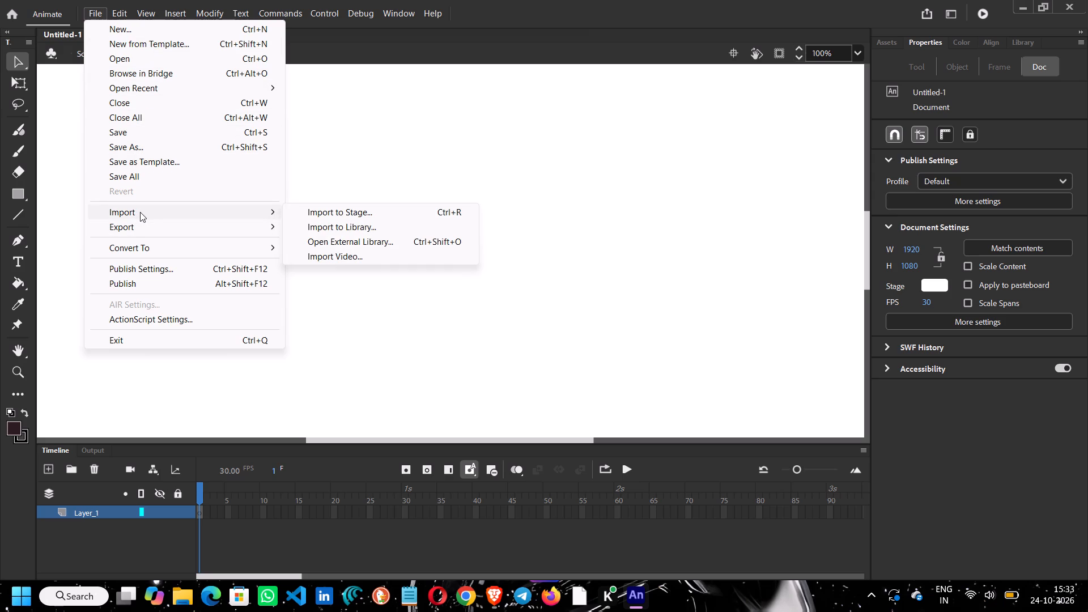
left_click(346, 226)
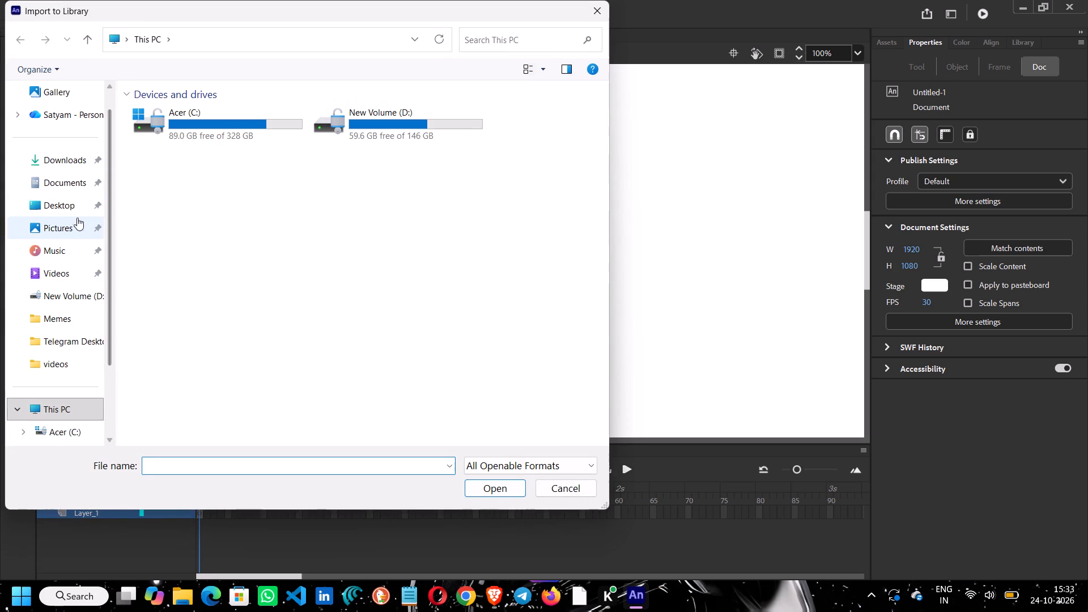
scroll(75, 205, "up", 1)
left_click(70, 192)
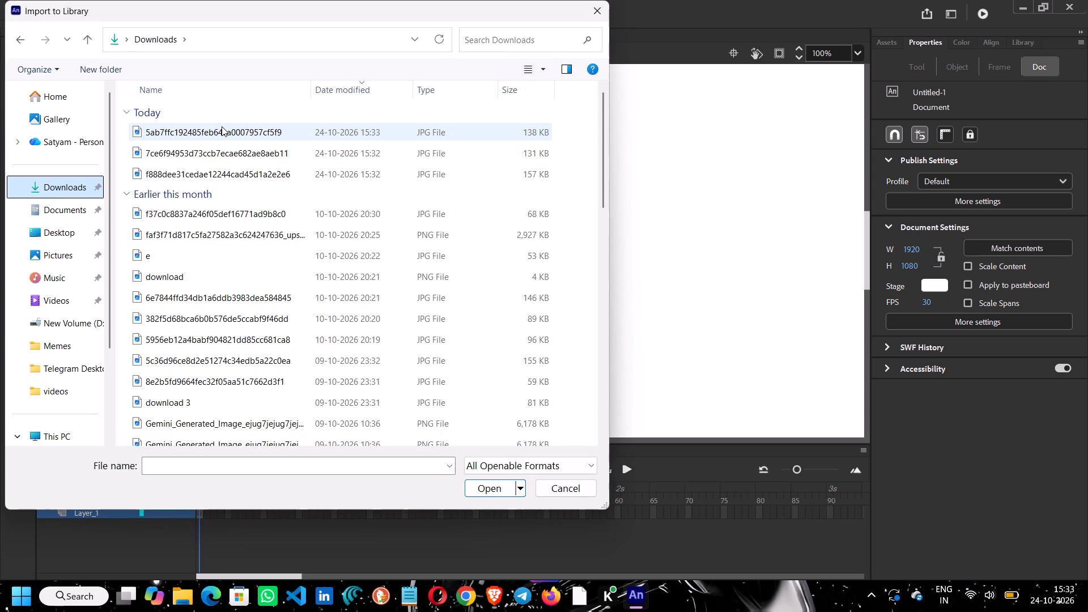
left_click(222, 126)
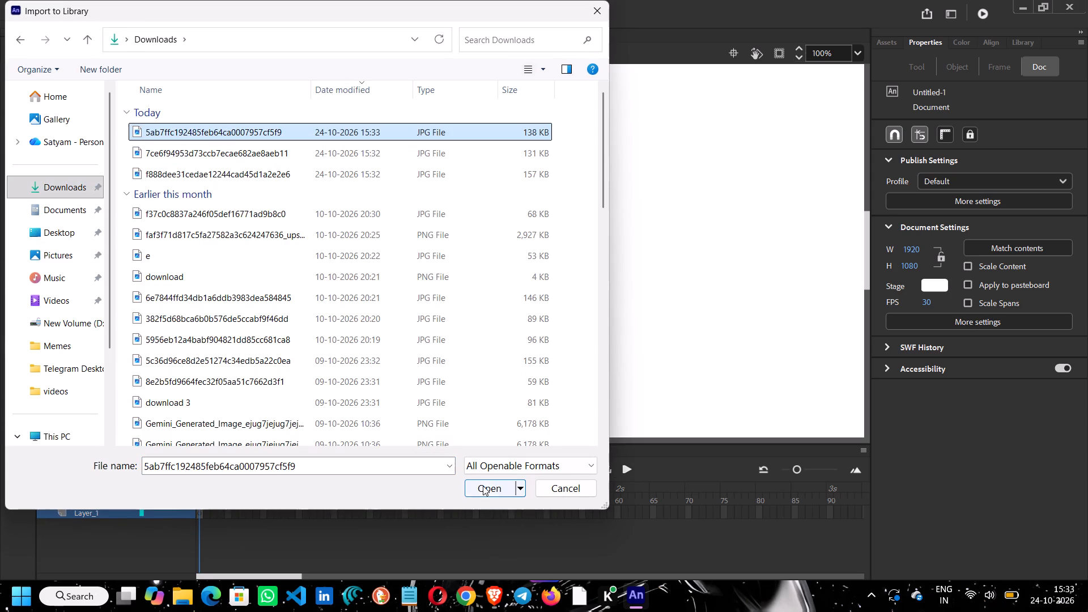
left_click(257, 154)
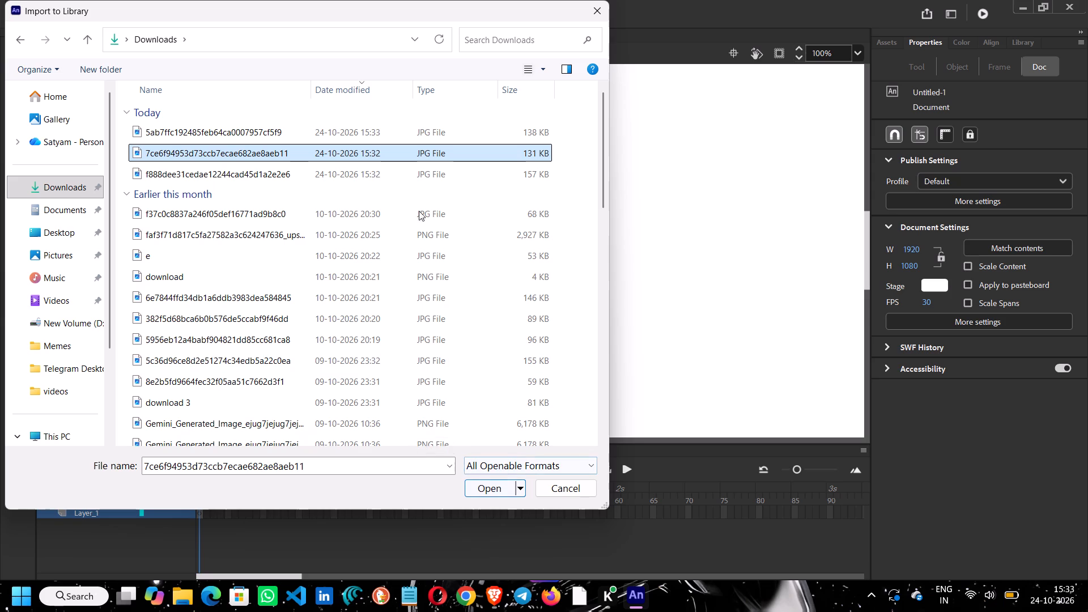
left_click(493, 485)
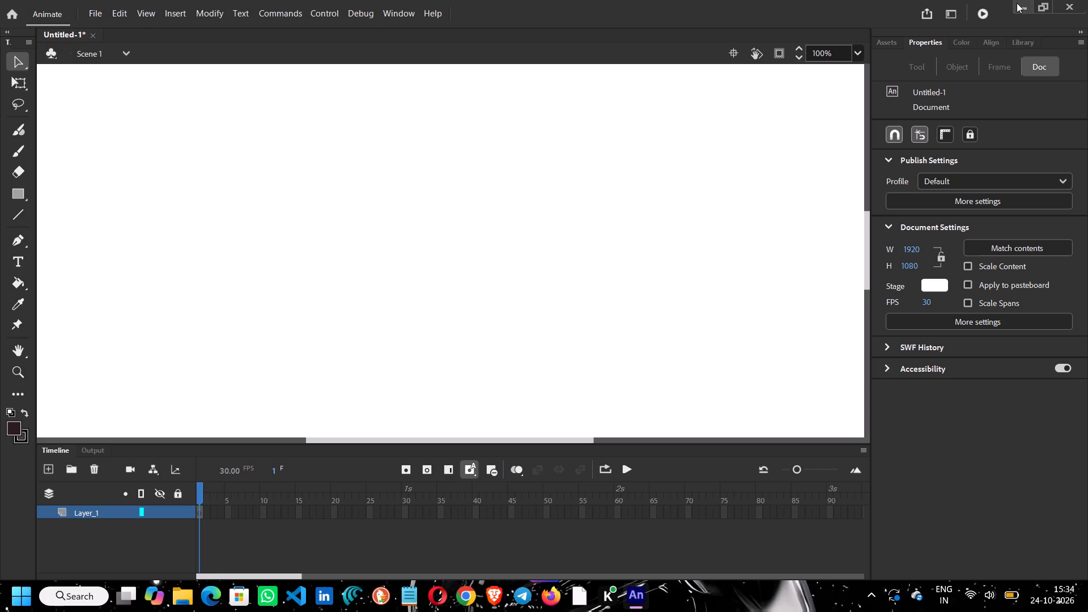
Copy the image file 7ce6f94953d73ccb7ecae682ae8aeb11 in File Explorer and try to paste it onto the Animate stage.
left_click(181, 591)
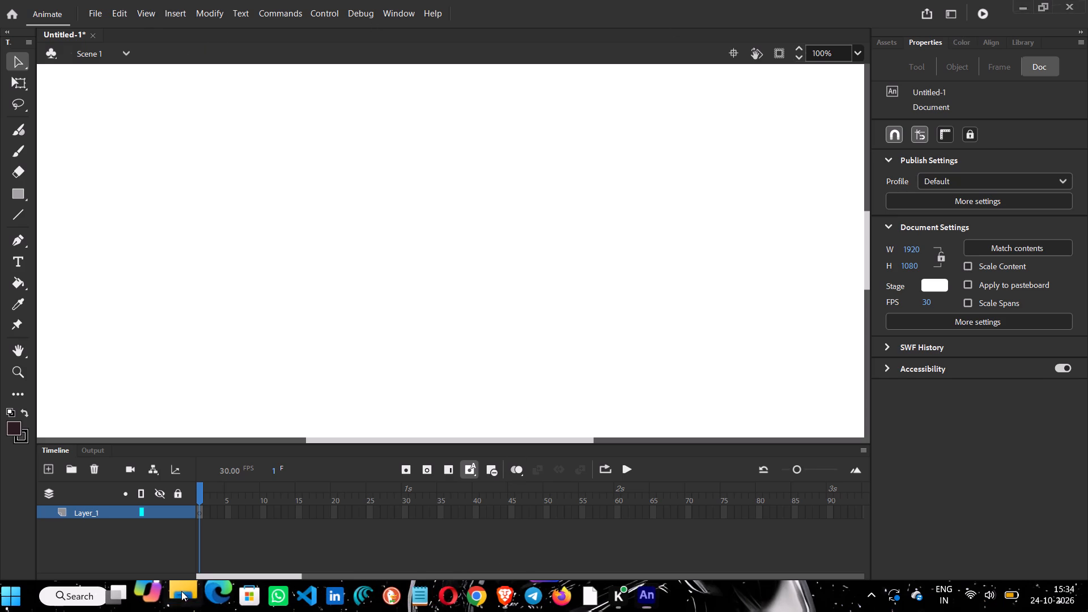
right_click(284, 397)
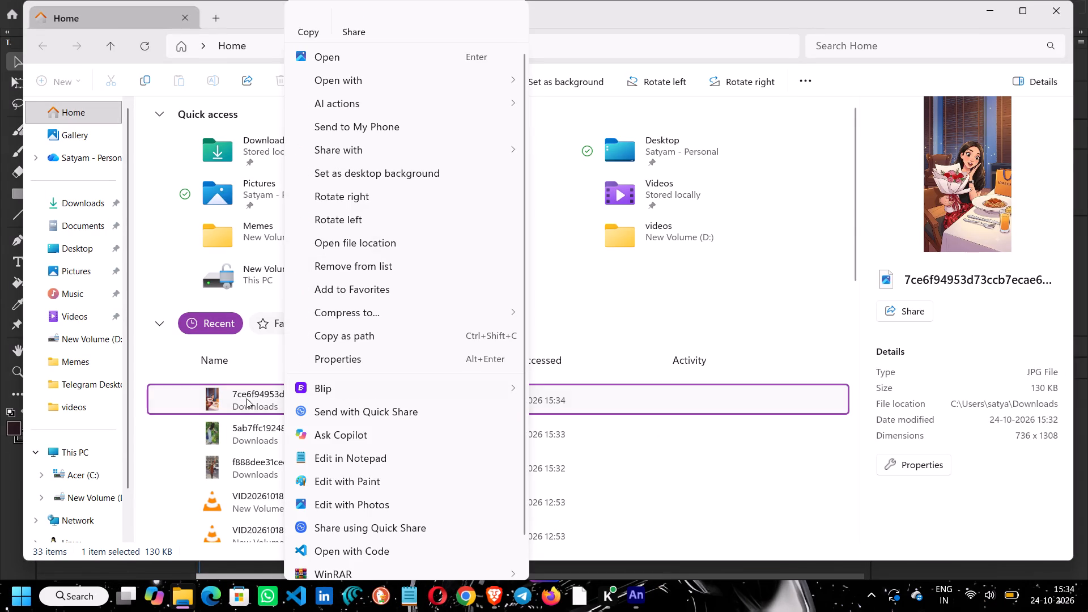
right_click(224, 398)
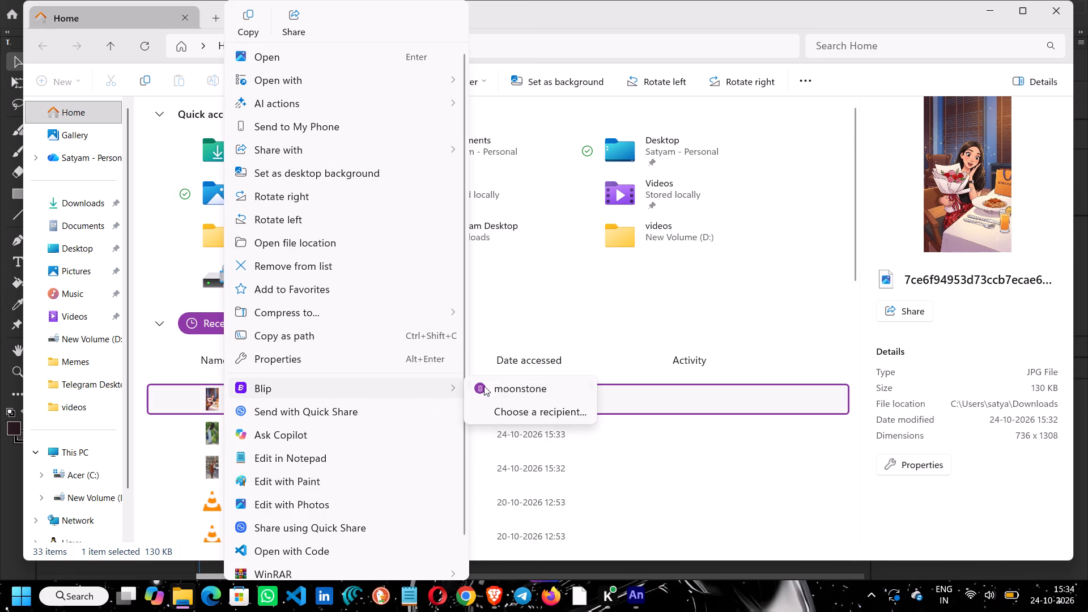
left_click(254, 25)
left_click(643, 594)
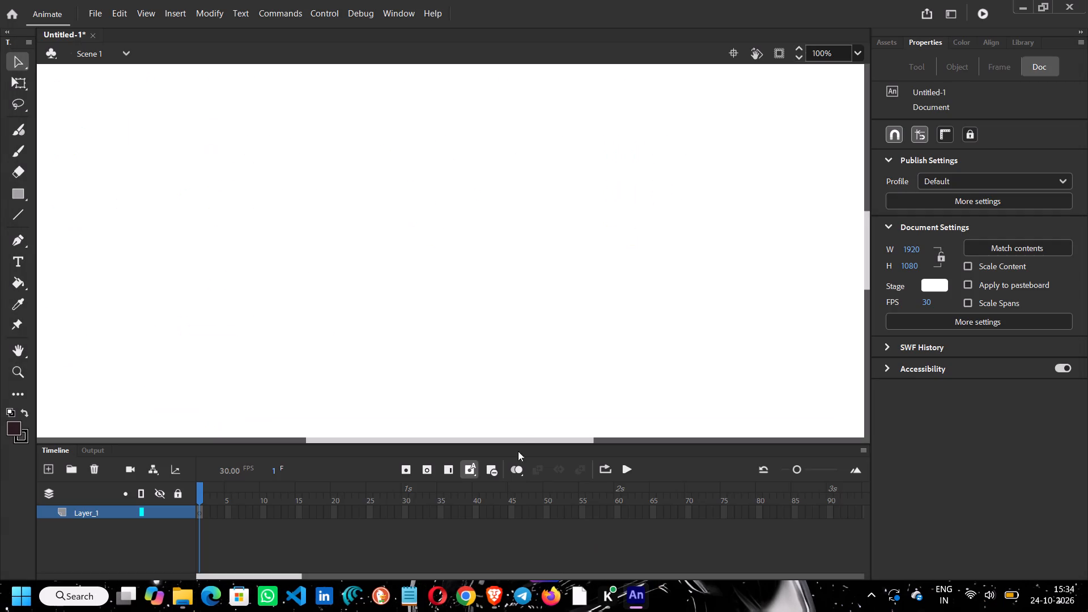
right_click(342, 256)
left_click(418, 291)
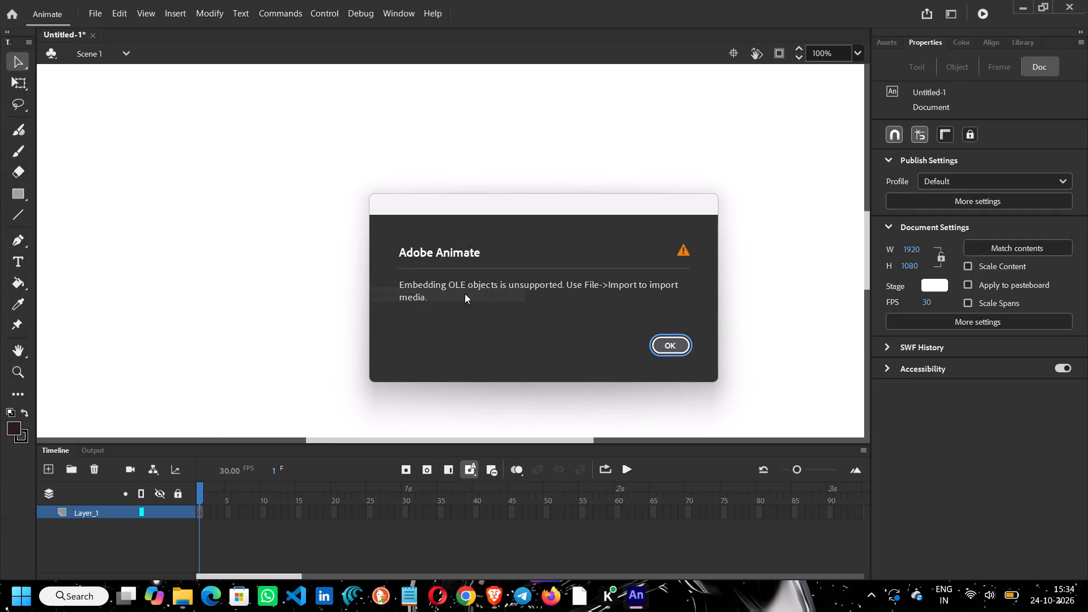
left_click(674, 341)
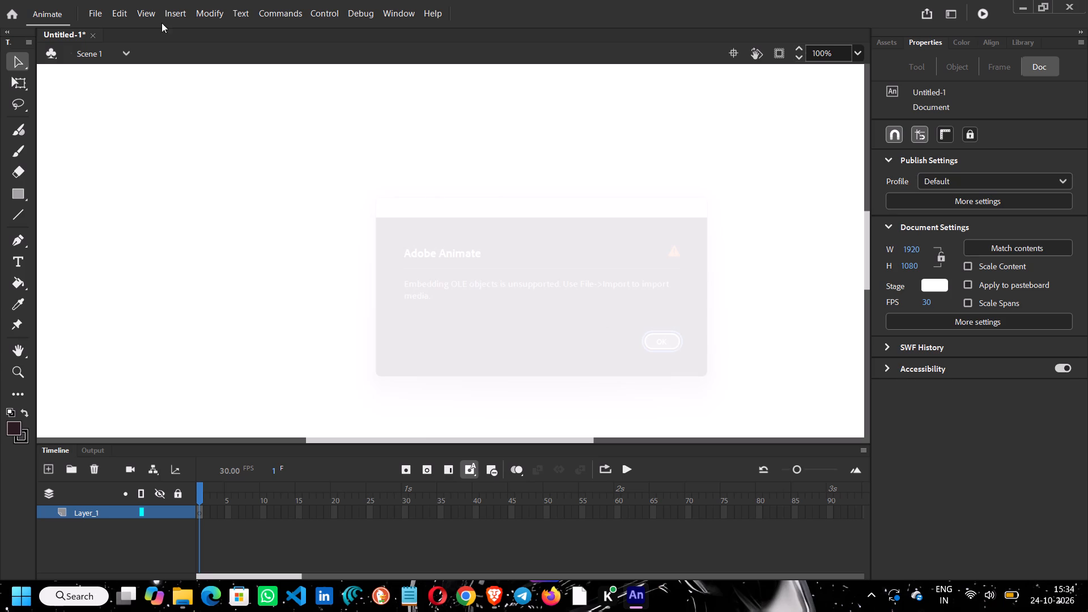
Import the JPG file 5ab7ffc192485feb64ca0007957cf5f9 from Downloads directly to the stage.
left_click(103, 11)
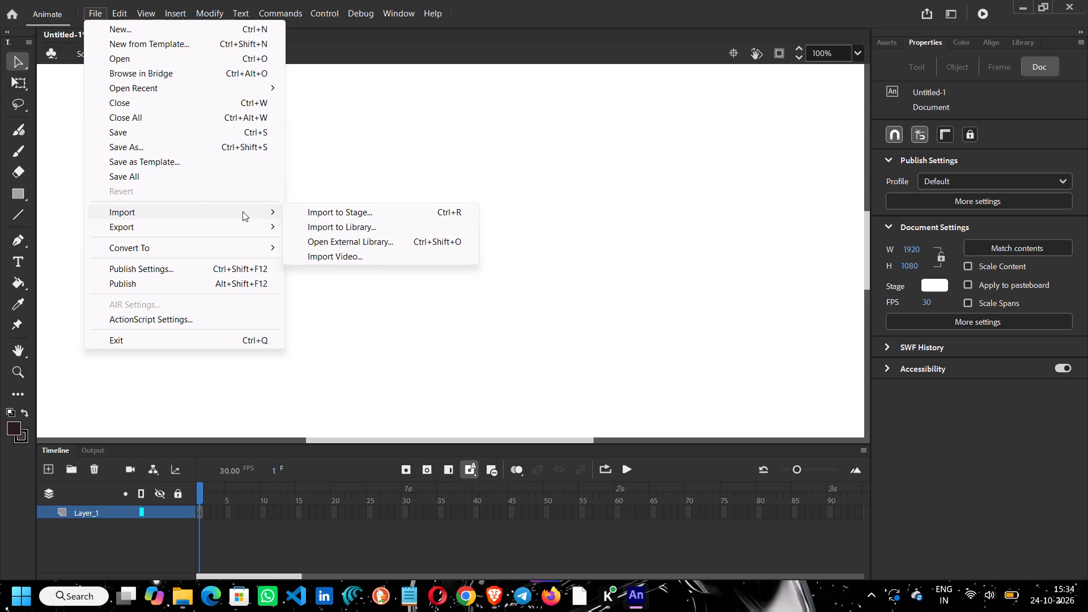
left_click(375, 214)
left_click(295, 141)
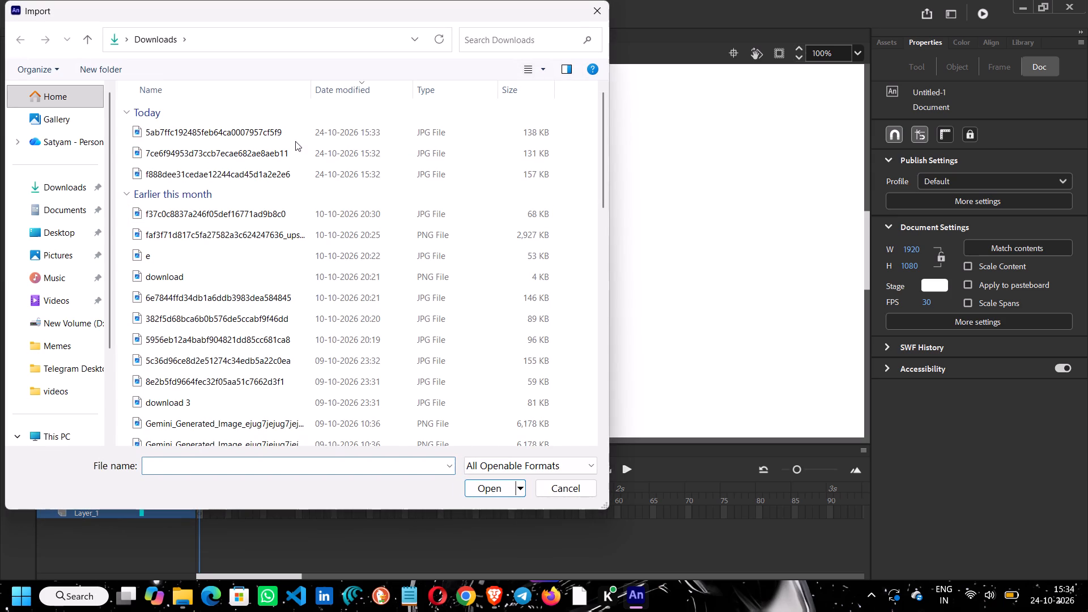
left_click(296, 129)
left_click(496, 486)
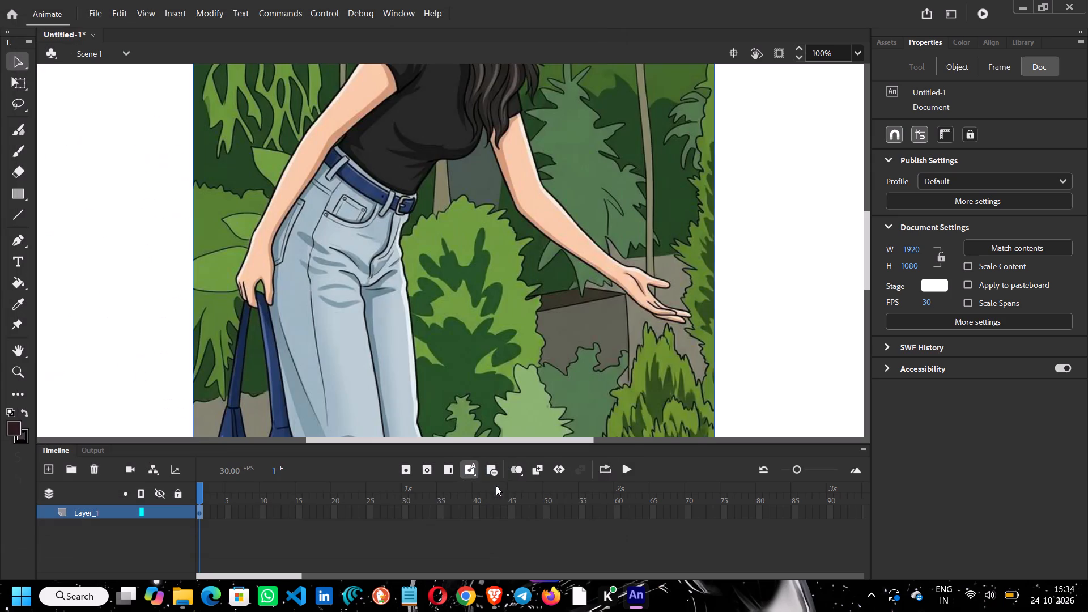
Move the imported garden image on the stage to about X 455, Y -275.
left_click_drag(598, 234, 533, 144)
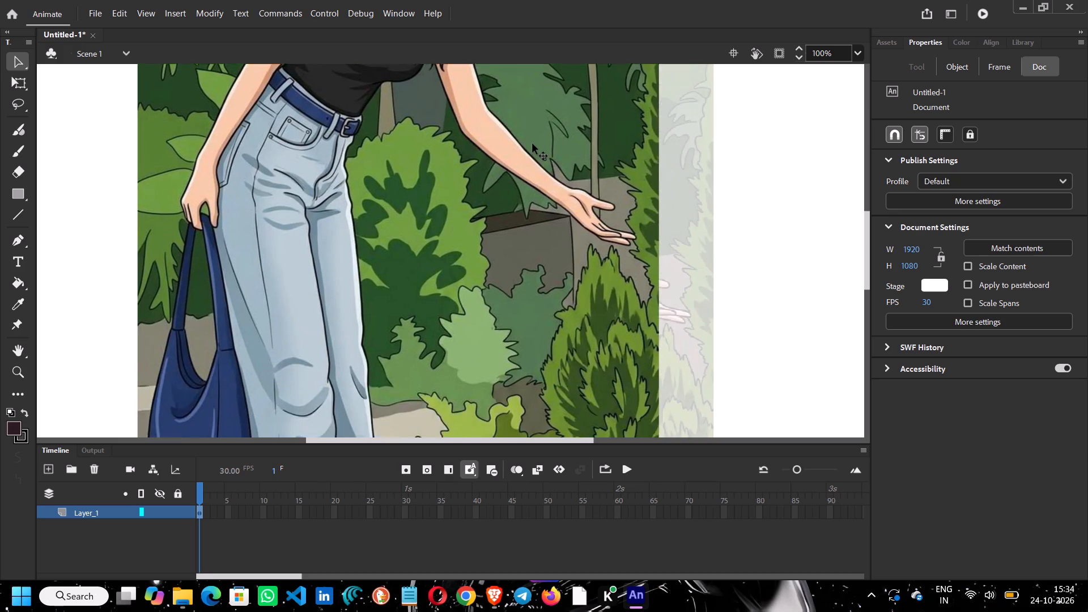
left_click_drag(533, 144, 509, 98)
scroll(680, 327, "down", 3)
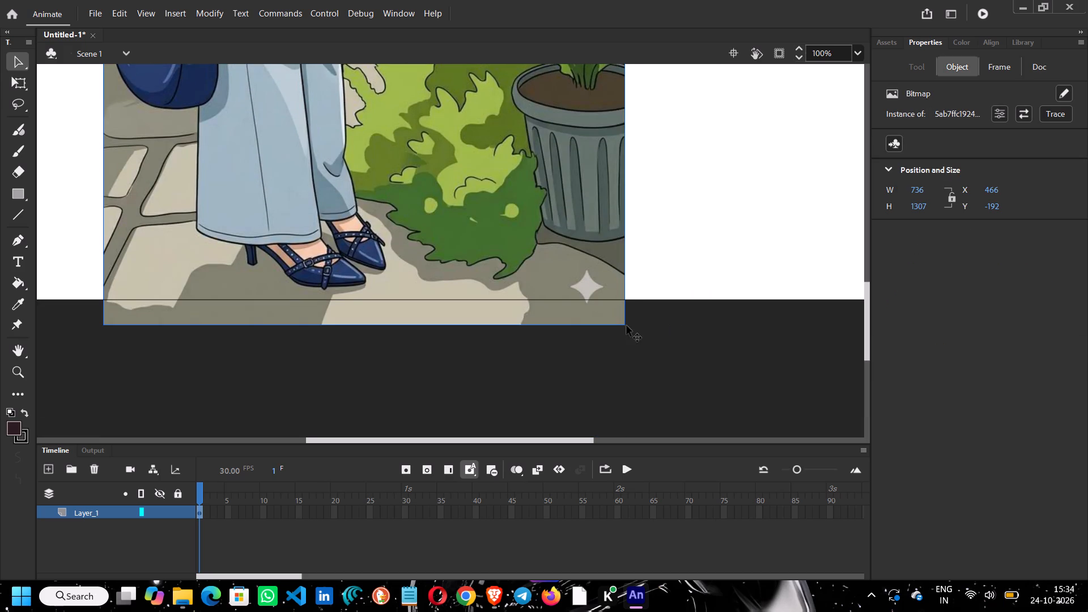
left_click(613, 303)
left_click_drag(573, 241, 566, 182)
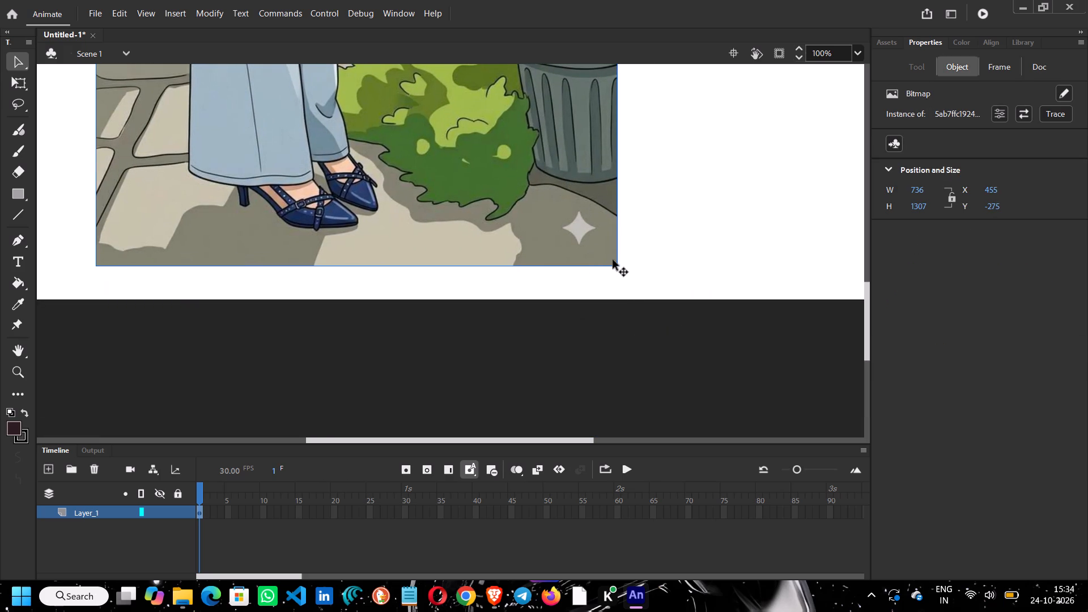
left_click(617, 261)
Scale the garden image down with Free Transform to about 560 px wide and 703 px high.
scroll(669, 255, "down", 6, "ctrl")
scroll(521, 263, "up", 2)
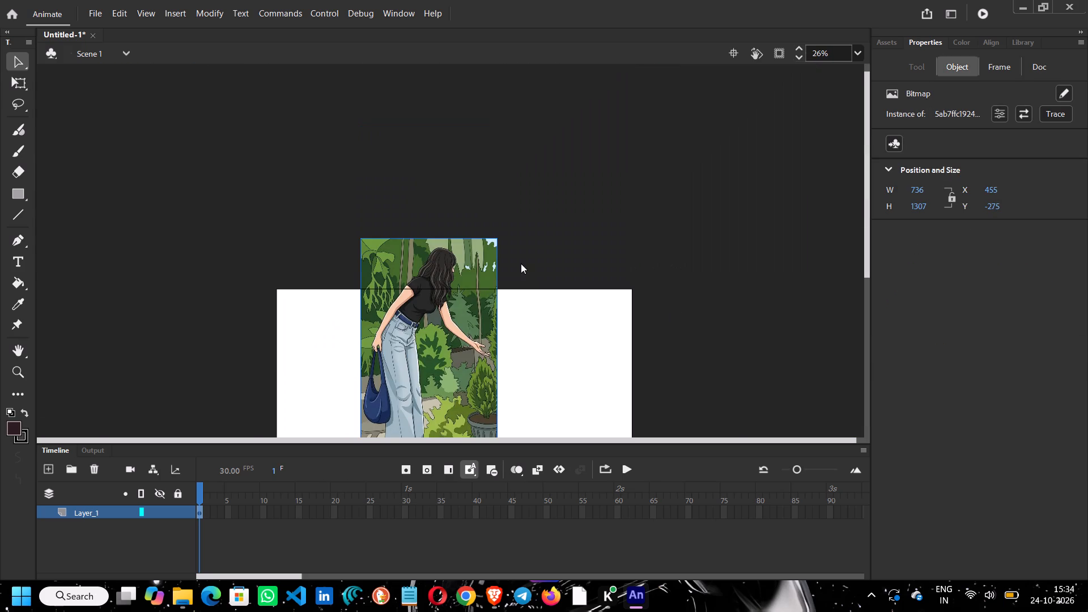
left_click(371, 347)
left_click(733, 260)
left_click(394, 348)
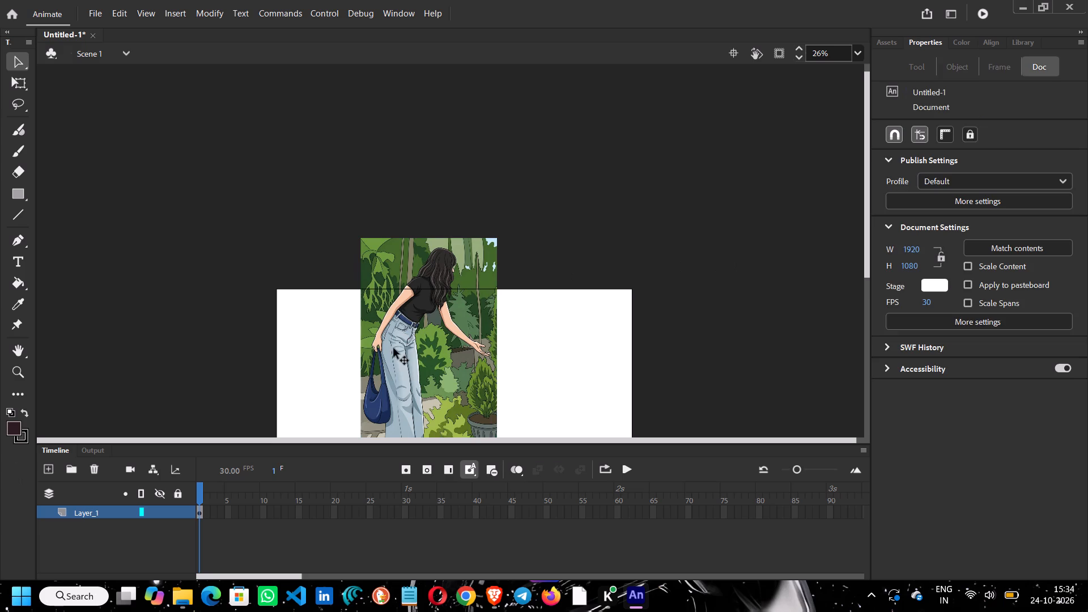
left_click_drag(500, 239, 481, 266)
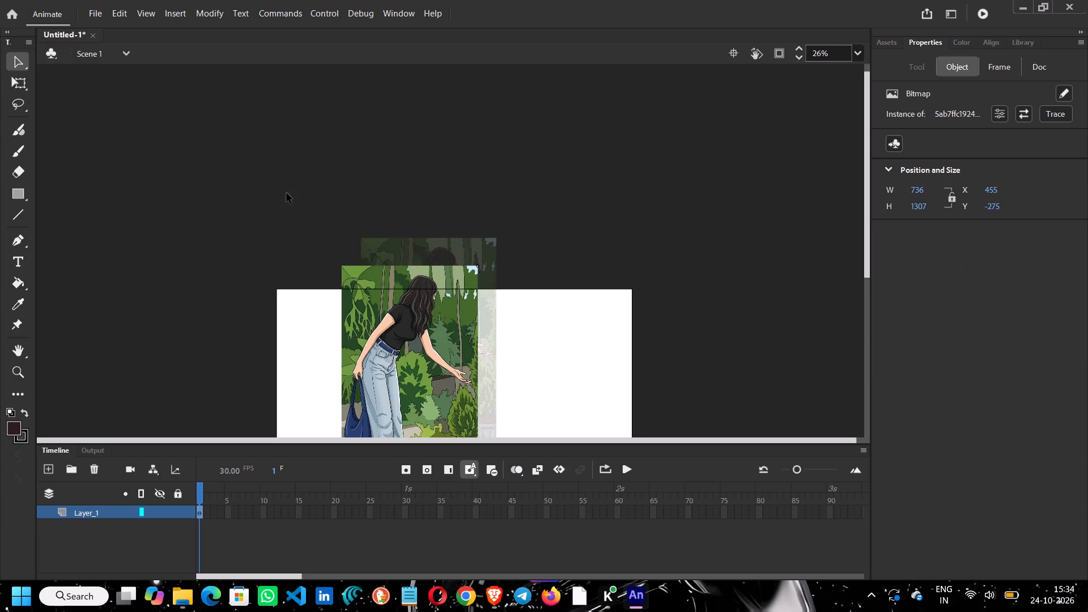
left_click(11, 80)
left_click_drag(478, 265, 477, 275)
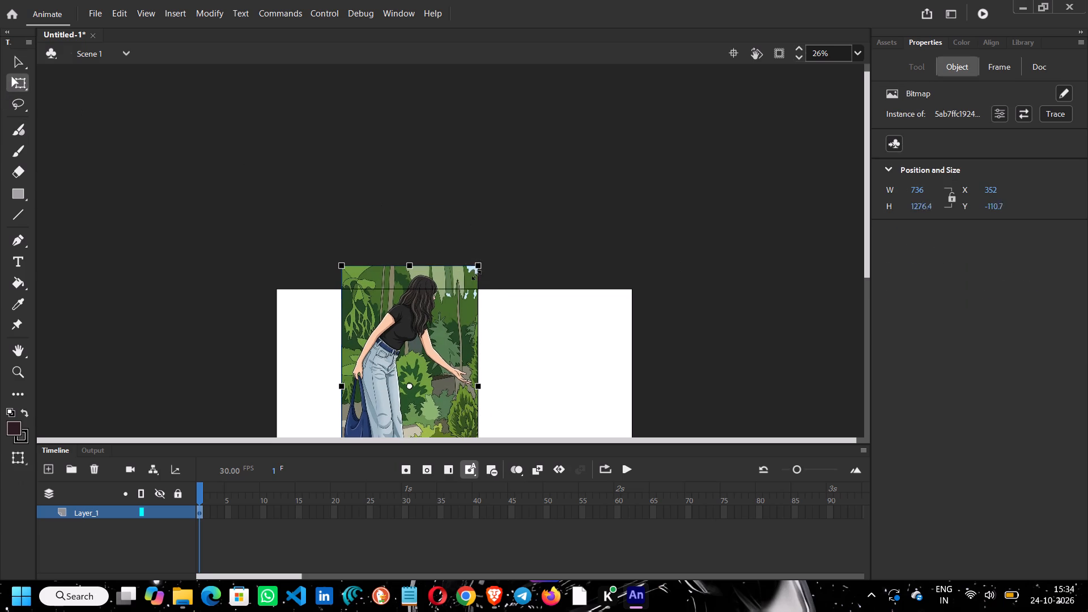
left_click_drag(477, 275, 461, 321)
Reposition the garden image and stretch it vertically to about 1085 px high so it spans the stage height.
scroll(505, 347, "down", 1)
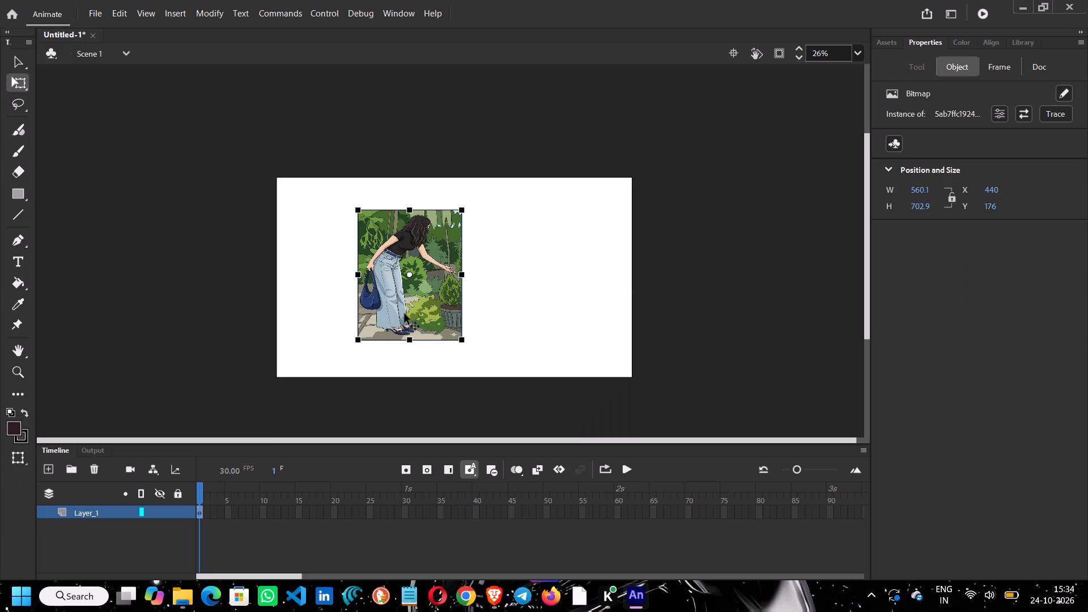
left_click_drag(405, 314, 450, 285)
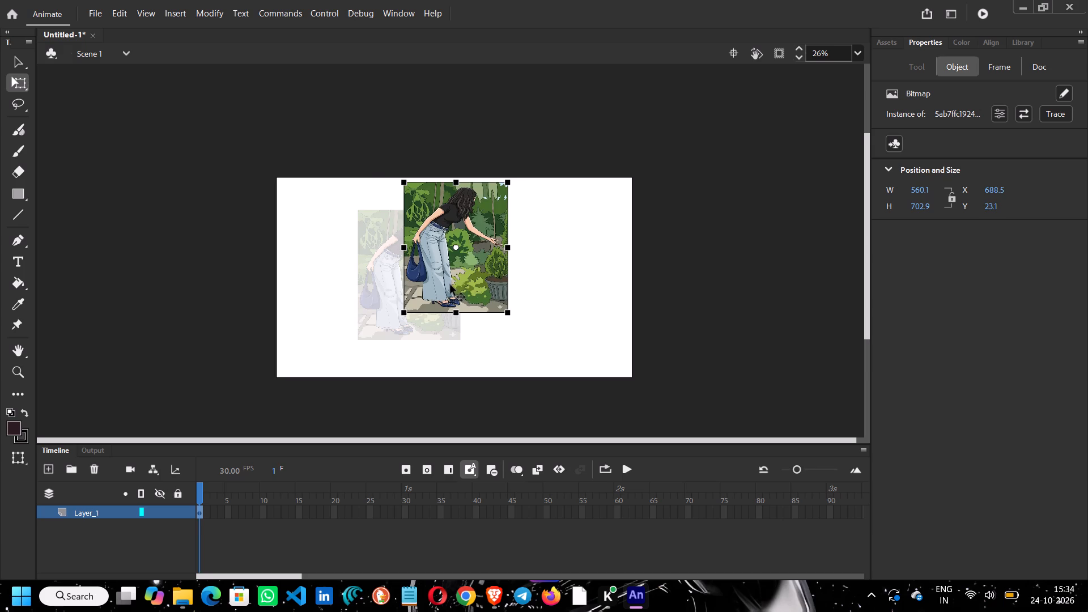
left_click_drag(450, 285, 429, 291)
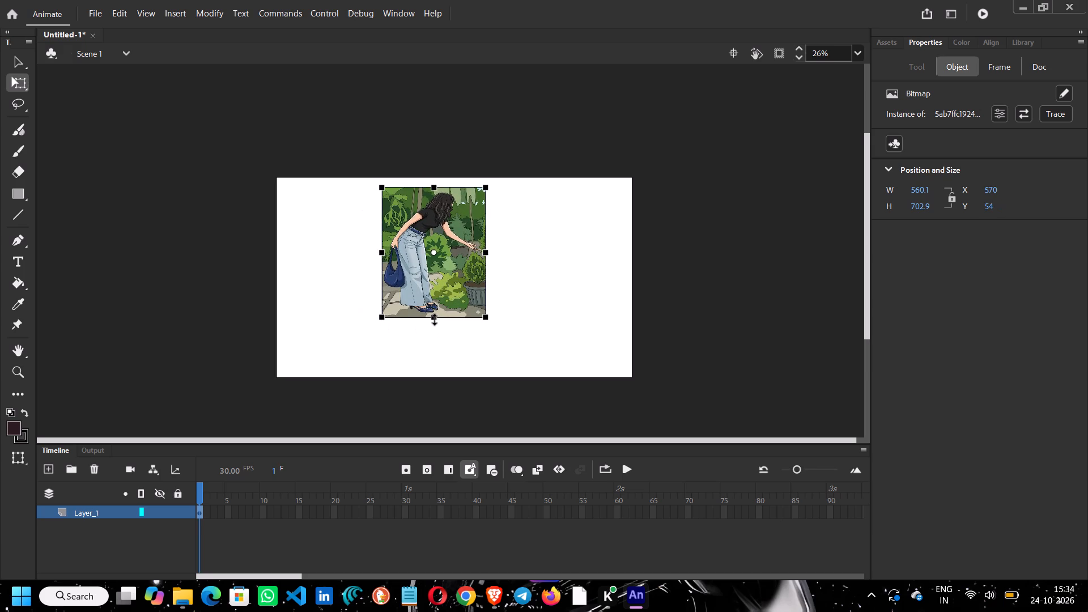
left_click_drag(435, 317, 435, 352)
left_click_drag(436, 313, 437, 337)
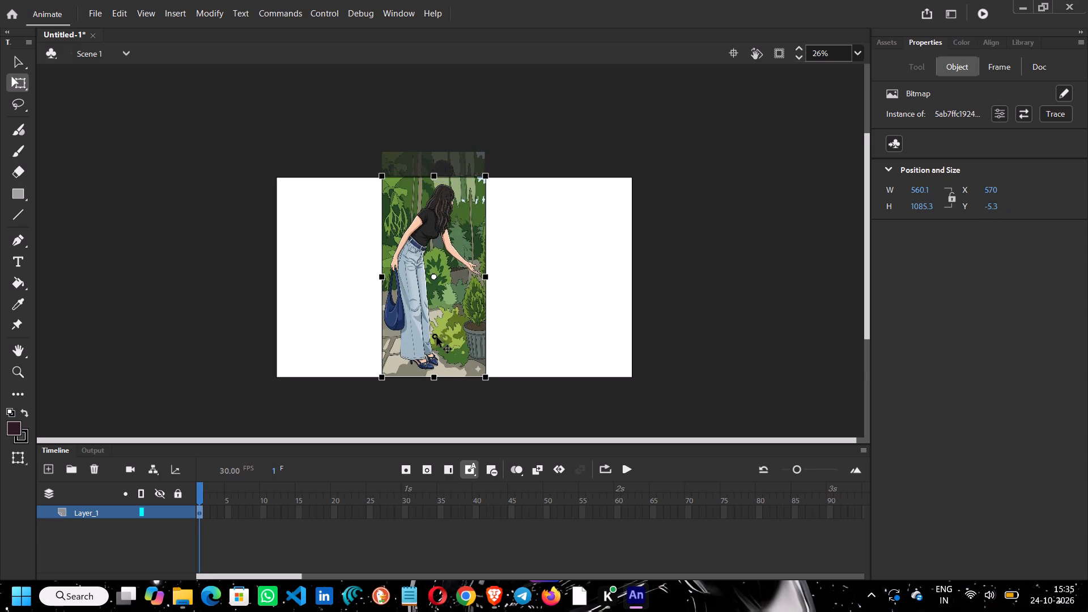
Move the garden image horizontally to about X 669, near the middle of the stage.
left_click_drag(437, 337, 471, 338)
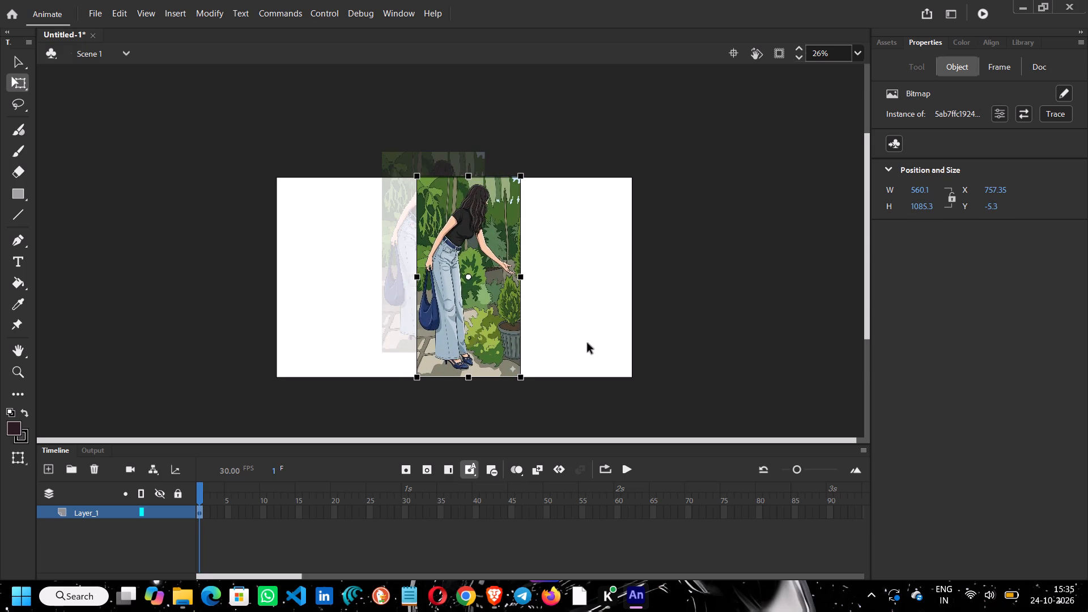
scroll(588, 344, "up", 3, "ctrl")
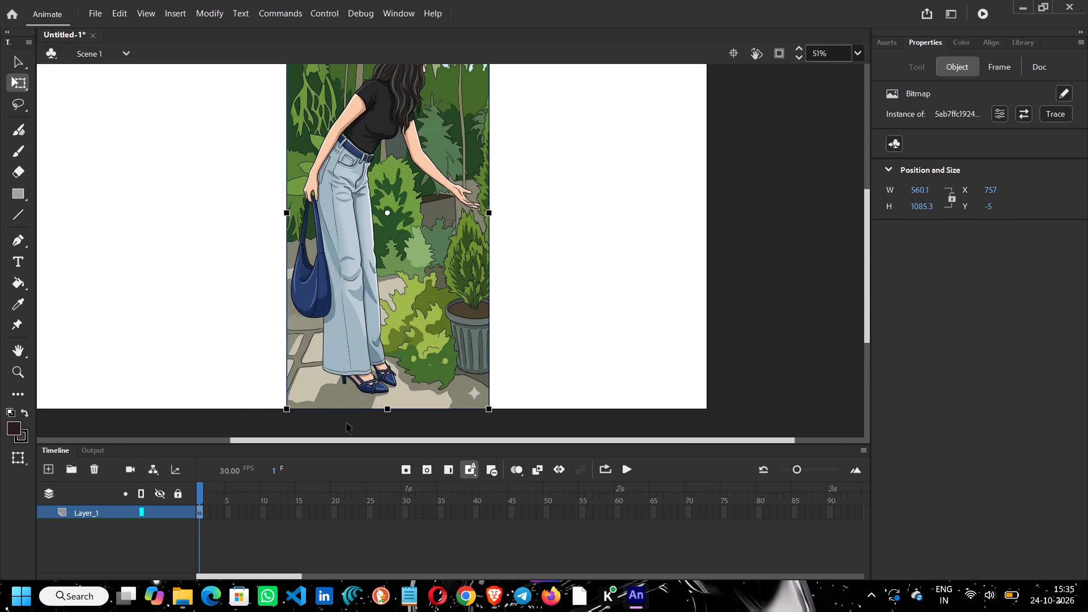
left_click_drag(363, 439, 345, 439)
scroll(496, 372, "up", 2)
scroll(496, 372, "down", 1)
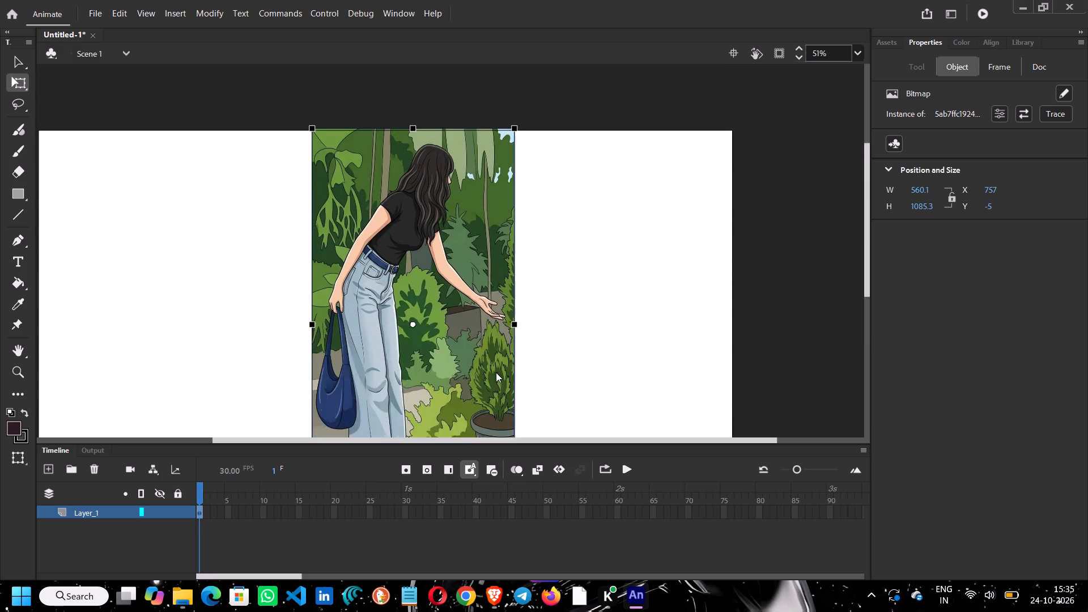
scroll(496, 372, "down", 1)
left_click(711, 328)
left_click_drag(431, 355, 398, 355)
left_click_drag(460, 439, 417, 437)
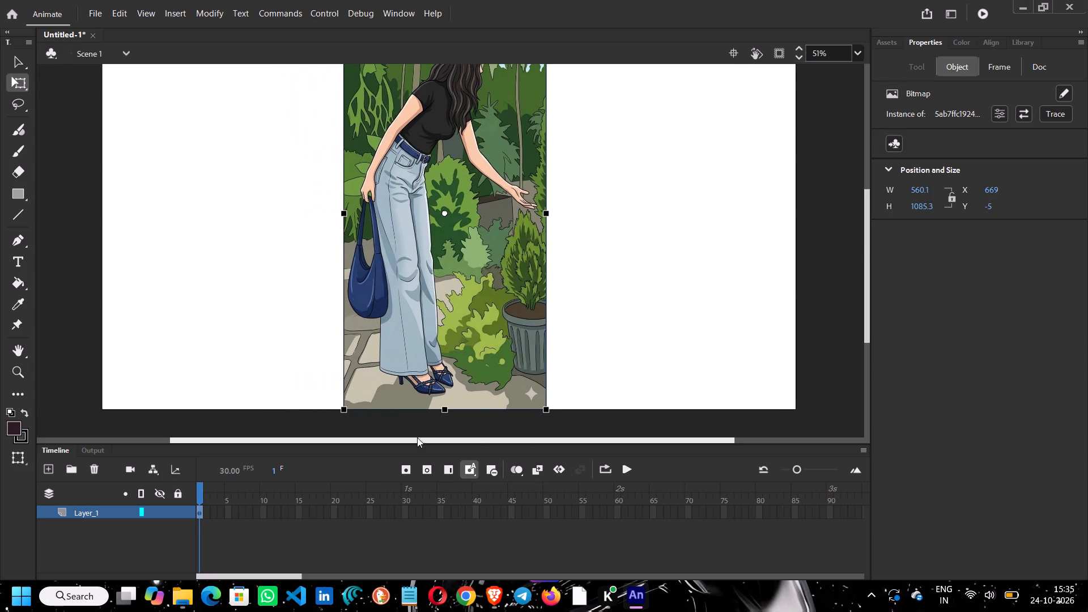
scroll(487, 362, "up", 1)
scroll(487, 362, "down", 1)
scroll(484, 356, "up", 1)
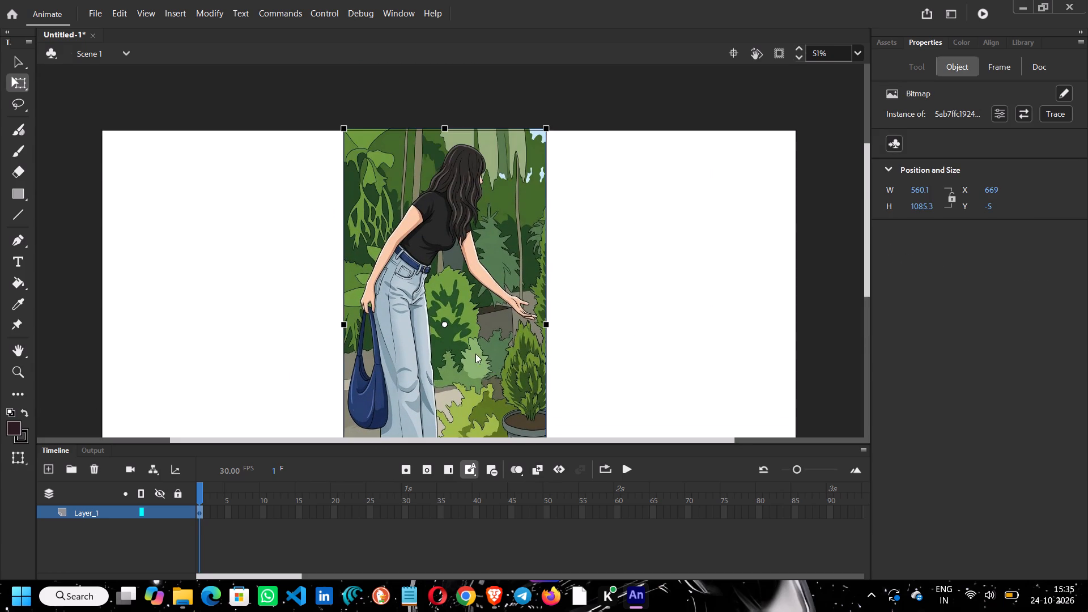
scroll(620, 339, "down", 1)
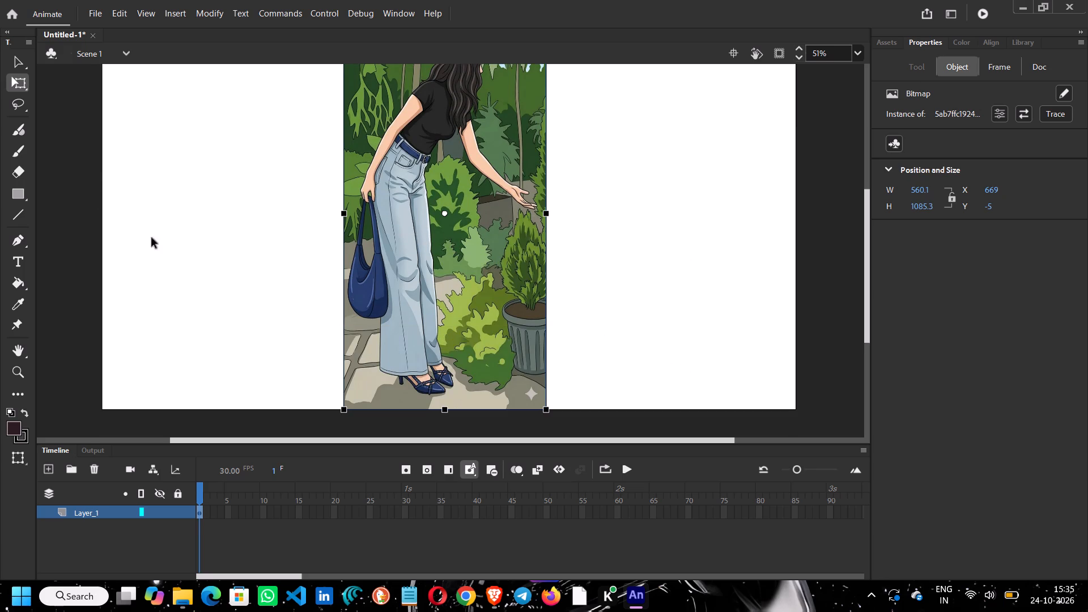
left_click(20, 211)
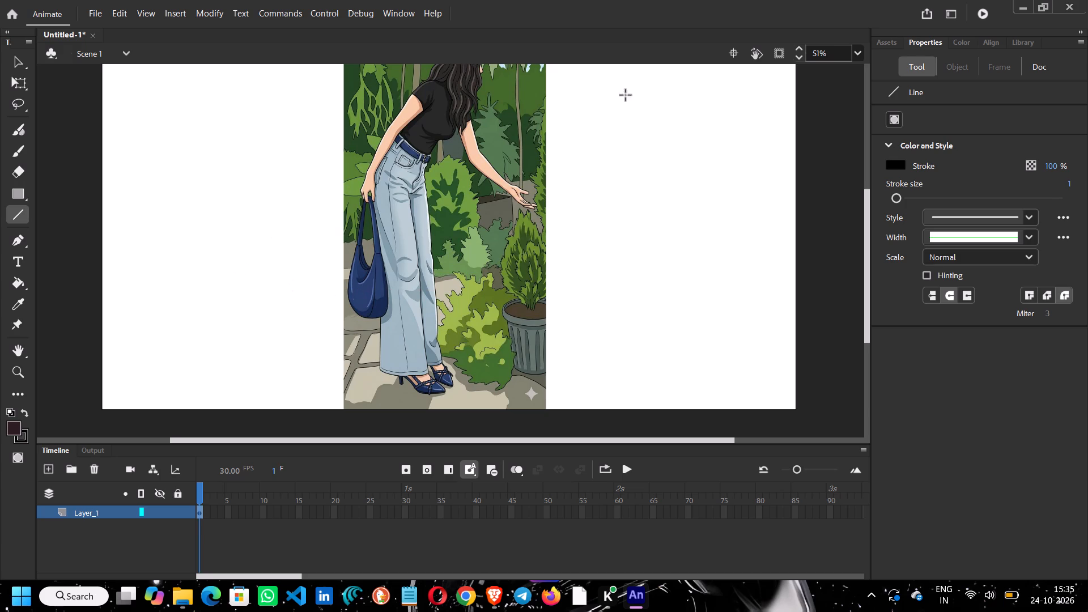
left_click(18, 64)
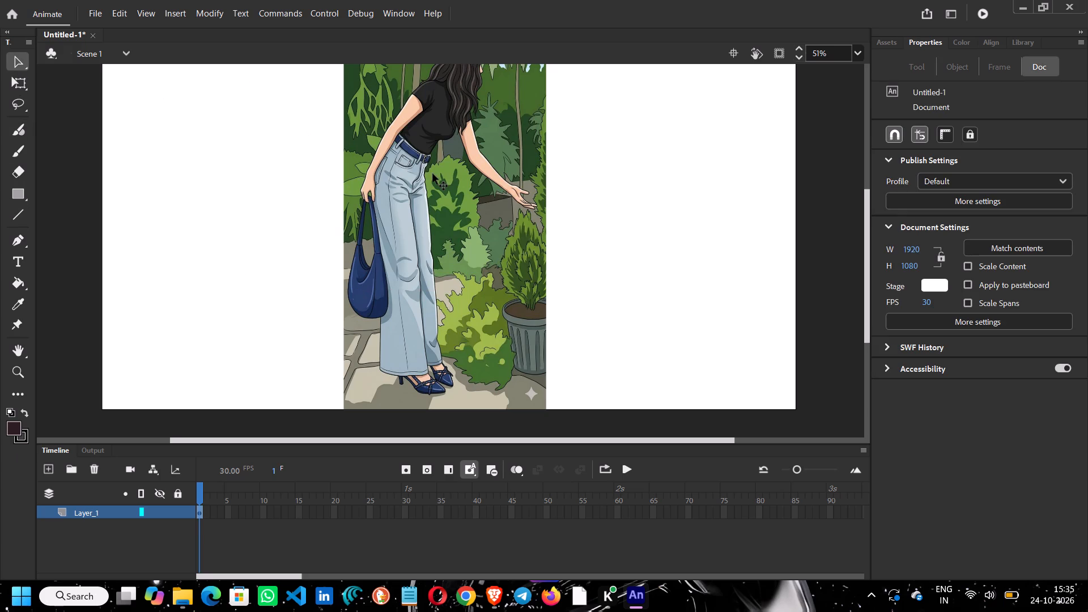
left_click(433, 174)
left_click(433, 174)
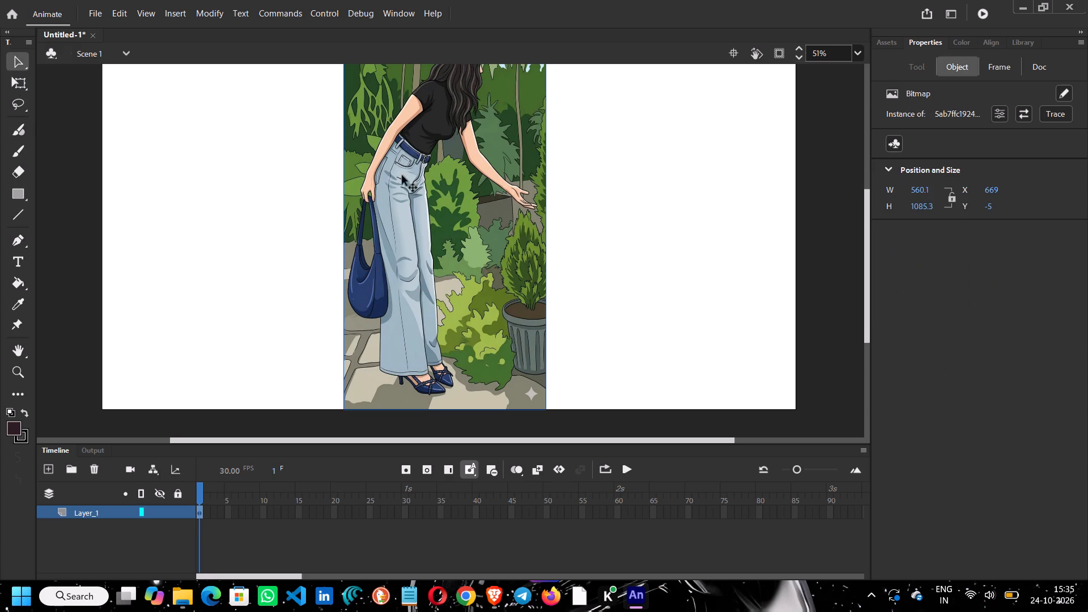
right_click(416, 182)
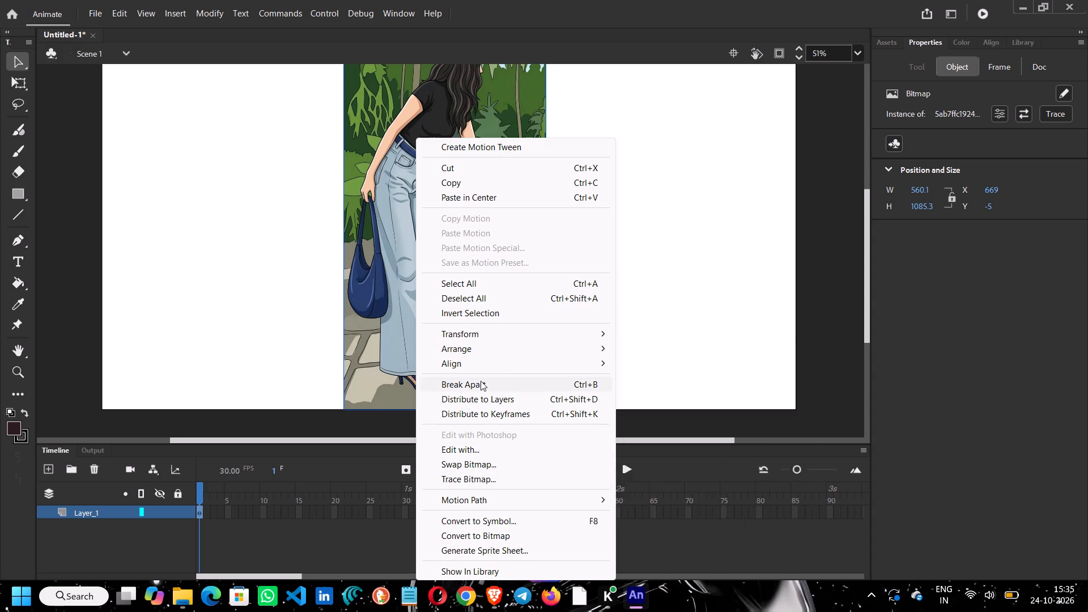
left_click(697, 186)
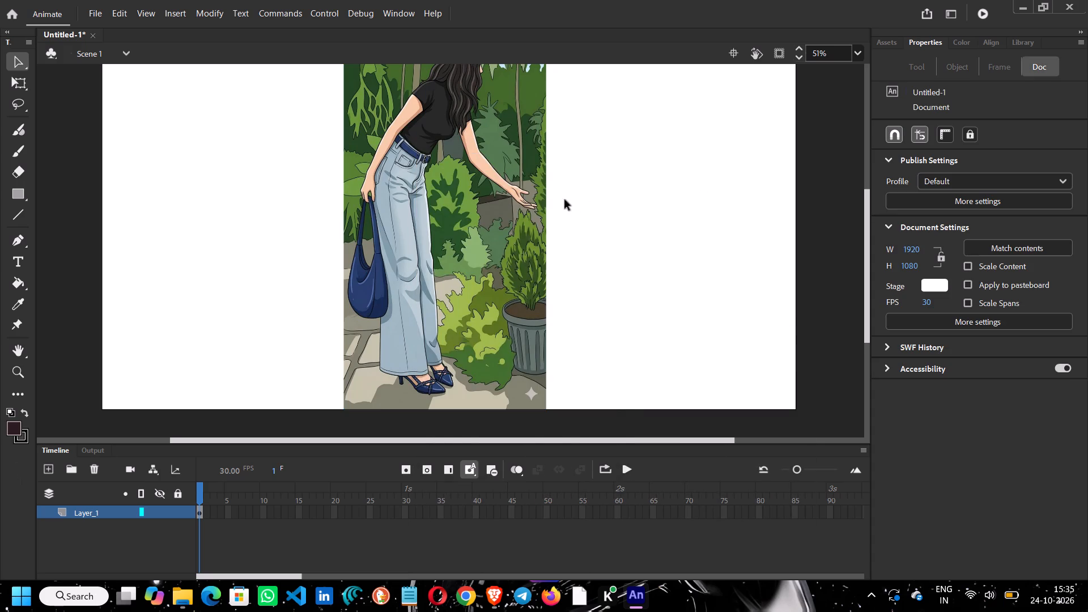
Shift the garden image down to Y 0 so its upper edge meets the stage's edge.
left_click(504, 201)
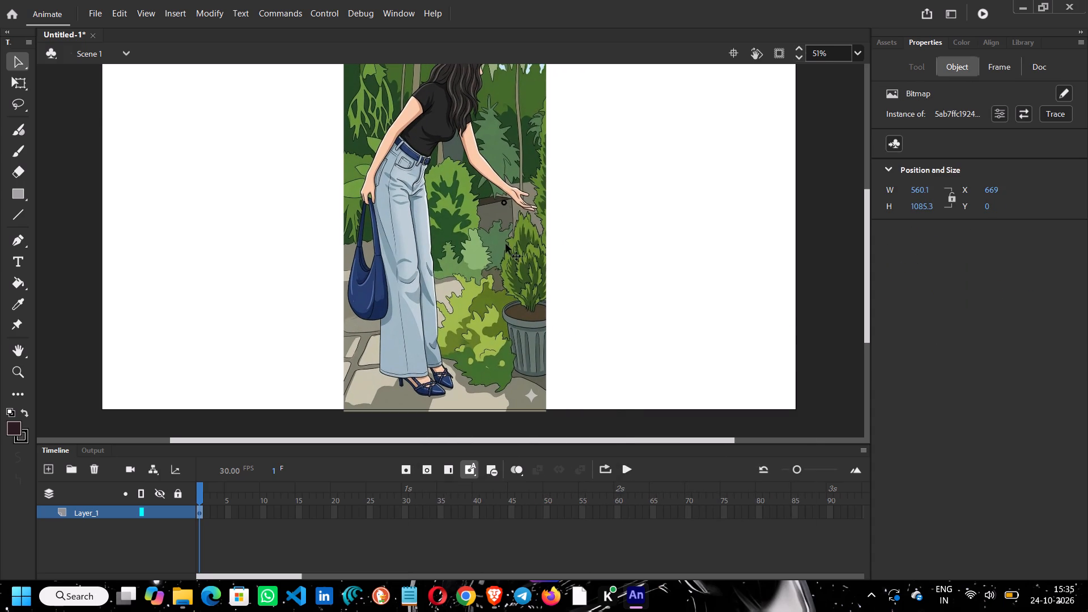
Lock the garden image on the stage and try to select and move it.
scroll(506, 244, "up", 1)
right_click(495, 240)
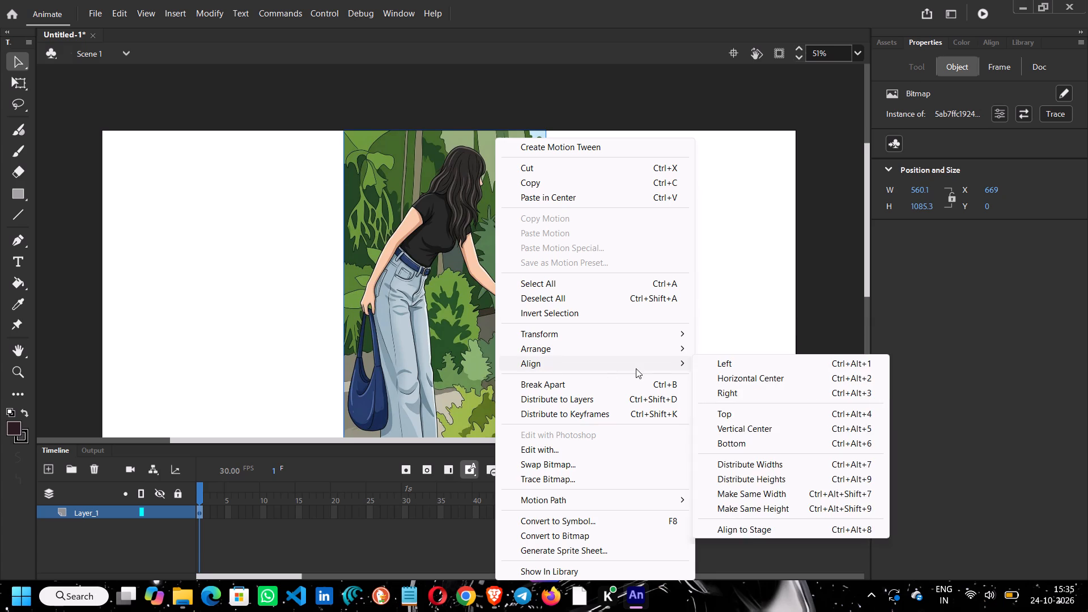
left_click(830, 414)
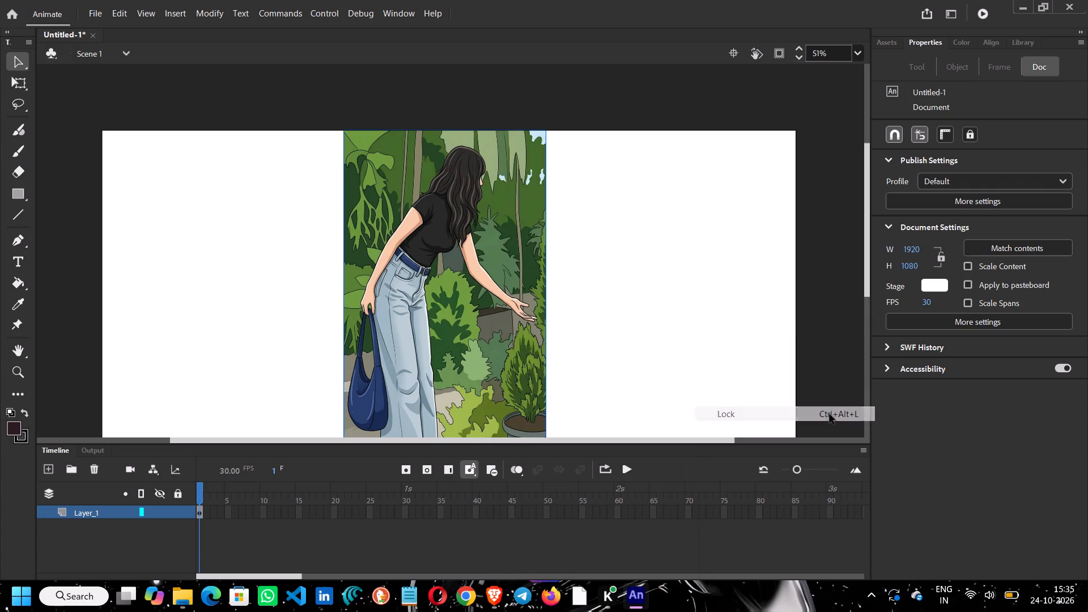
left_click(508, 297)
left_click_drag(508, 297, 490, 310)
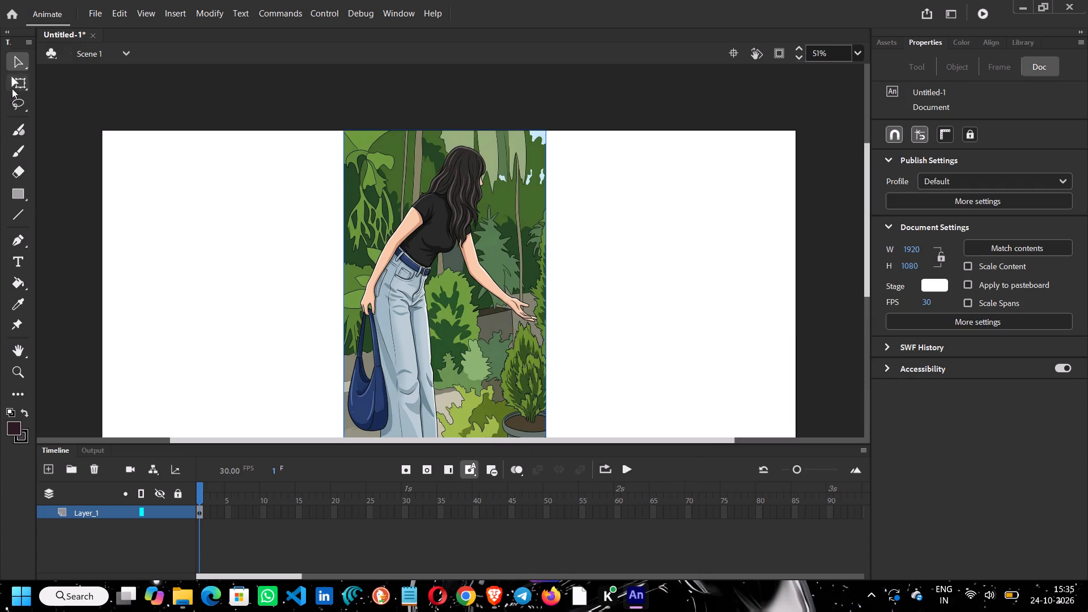
Set the Line tool's stroke color to bright green #00FF00.
left_click(18, 212)
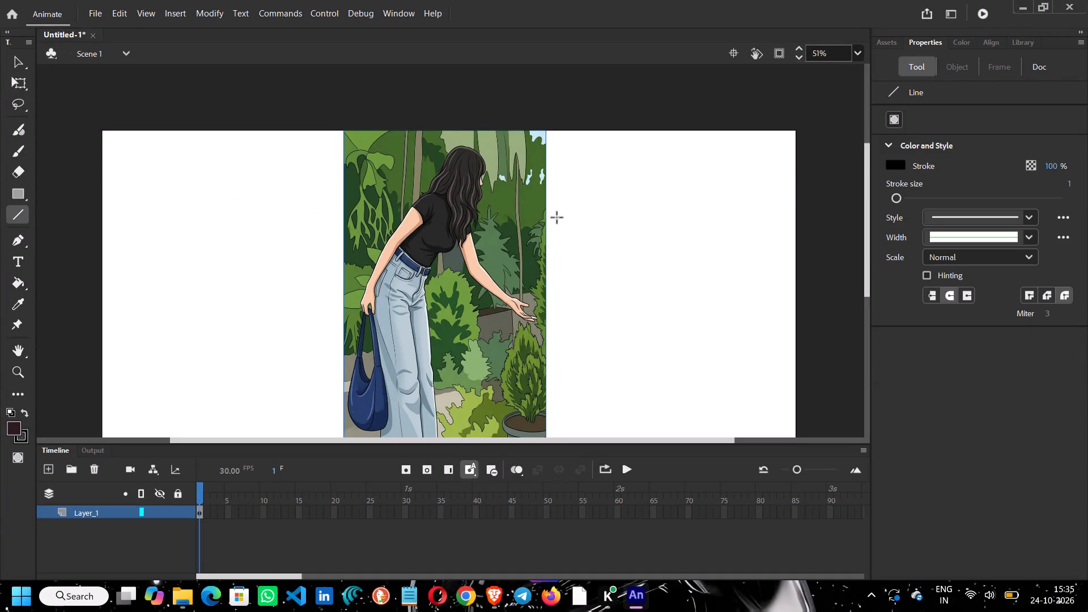
left_click(890, 164)
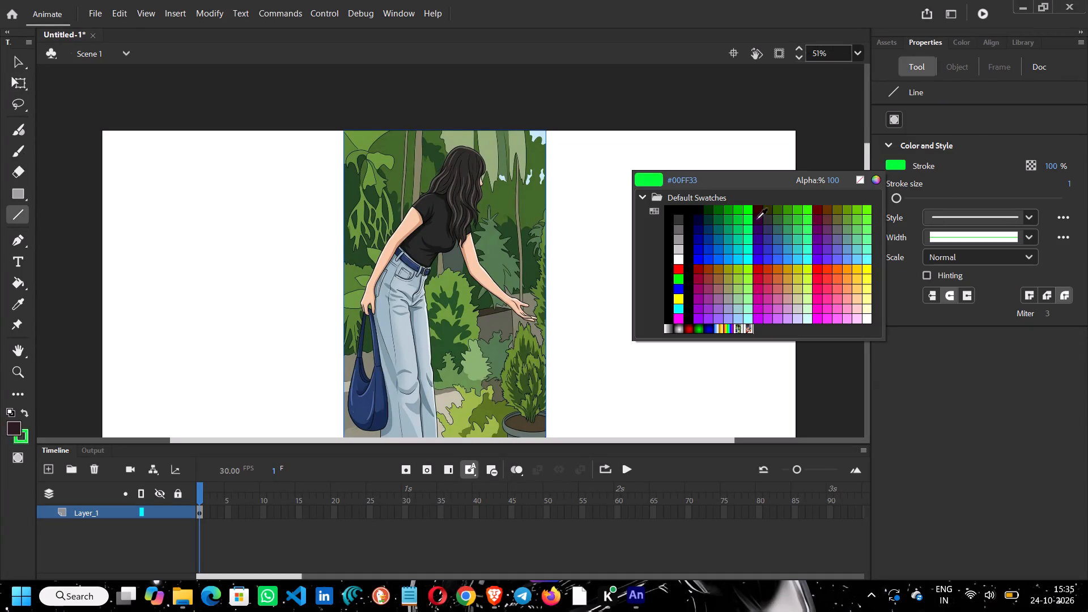
left_click(748, 209)
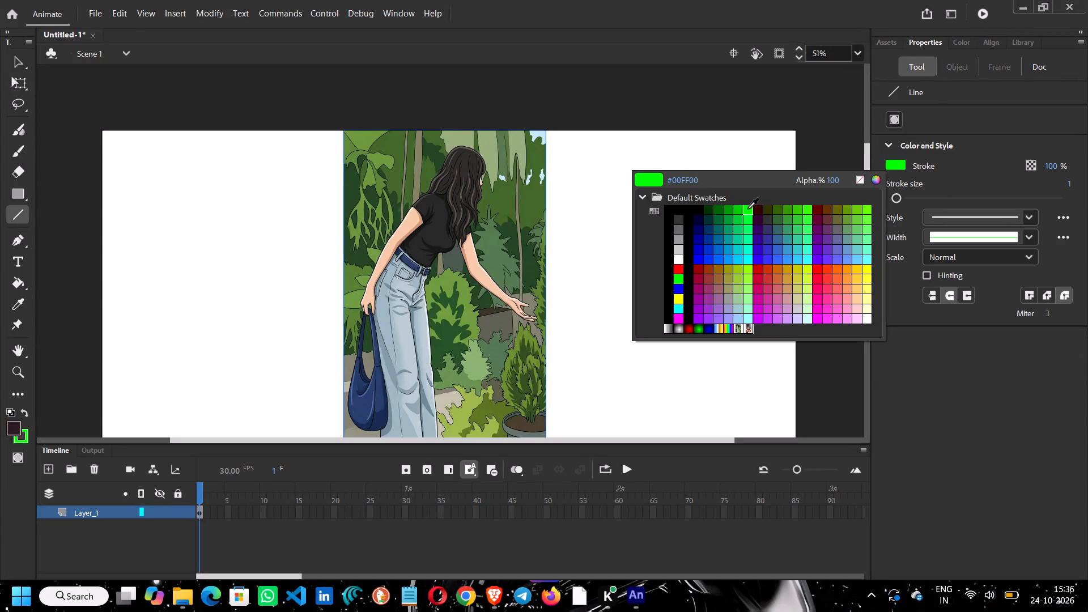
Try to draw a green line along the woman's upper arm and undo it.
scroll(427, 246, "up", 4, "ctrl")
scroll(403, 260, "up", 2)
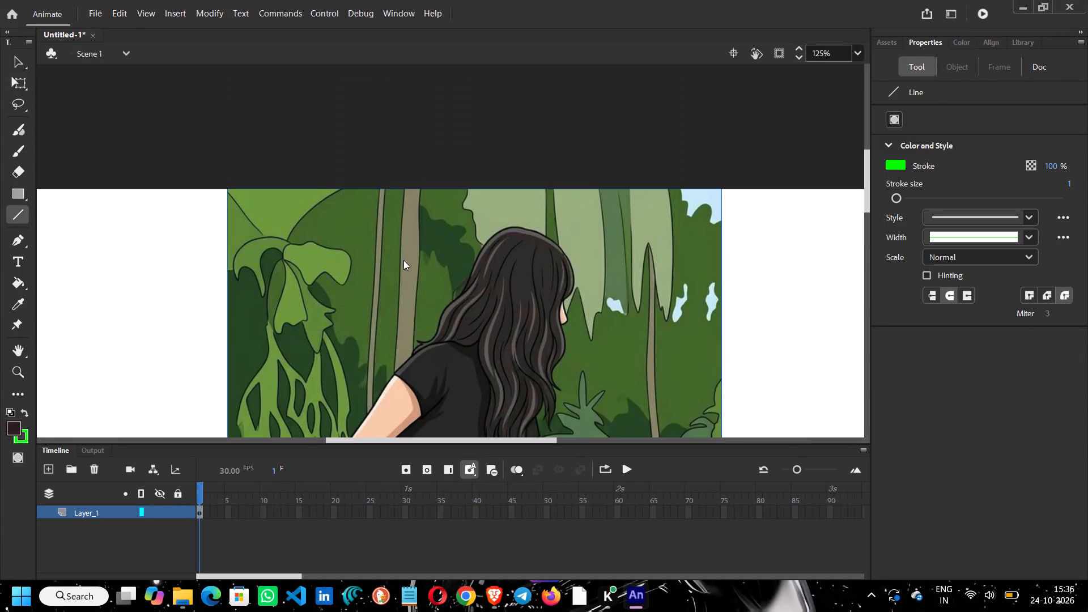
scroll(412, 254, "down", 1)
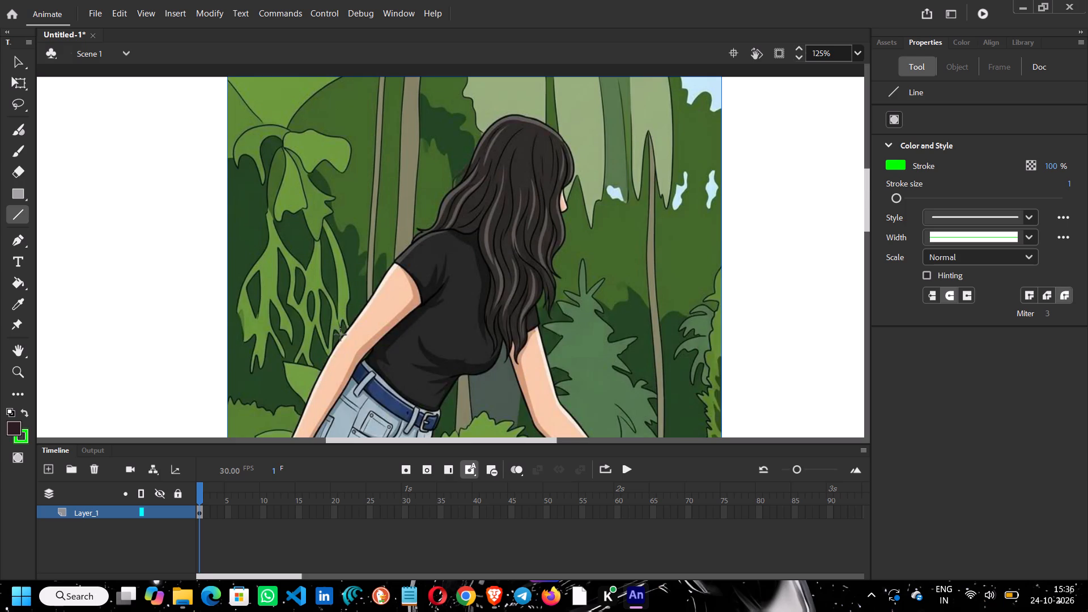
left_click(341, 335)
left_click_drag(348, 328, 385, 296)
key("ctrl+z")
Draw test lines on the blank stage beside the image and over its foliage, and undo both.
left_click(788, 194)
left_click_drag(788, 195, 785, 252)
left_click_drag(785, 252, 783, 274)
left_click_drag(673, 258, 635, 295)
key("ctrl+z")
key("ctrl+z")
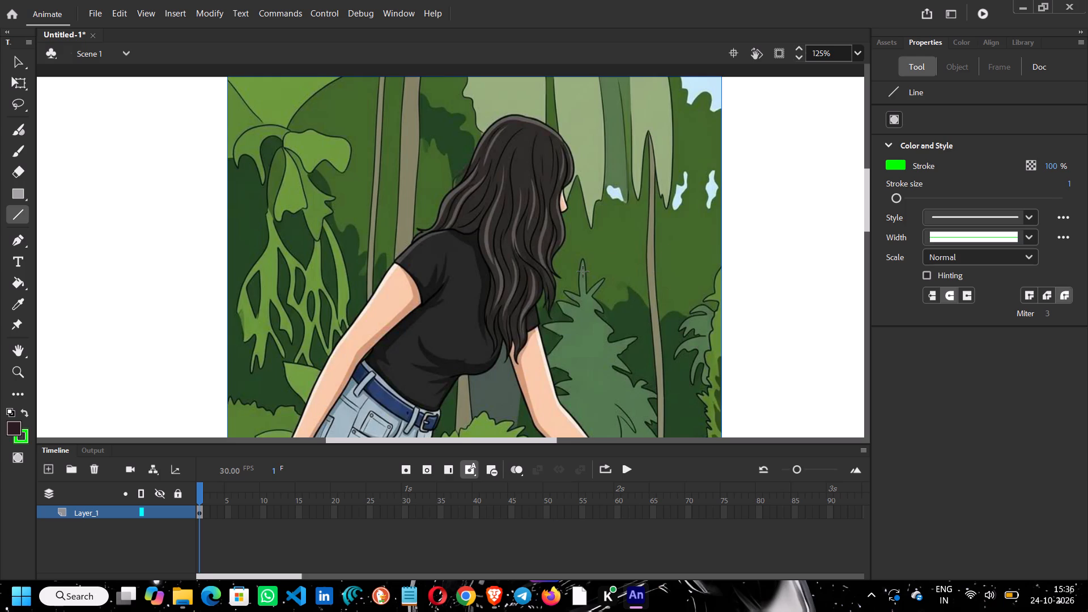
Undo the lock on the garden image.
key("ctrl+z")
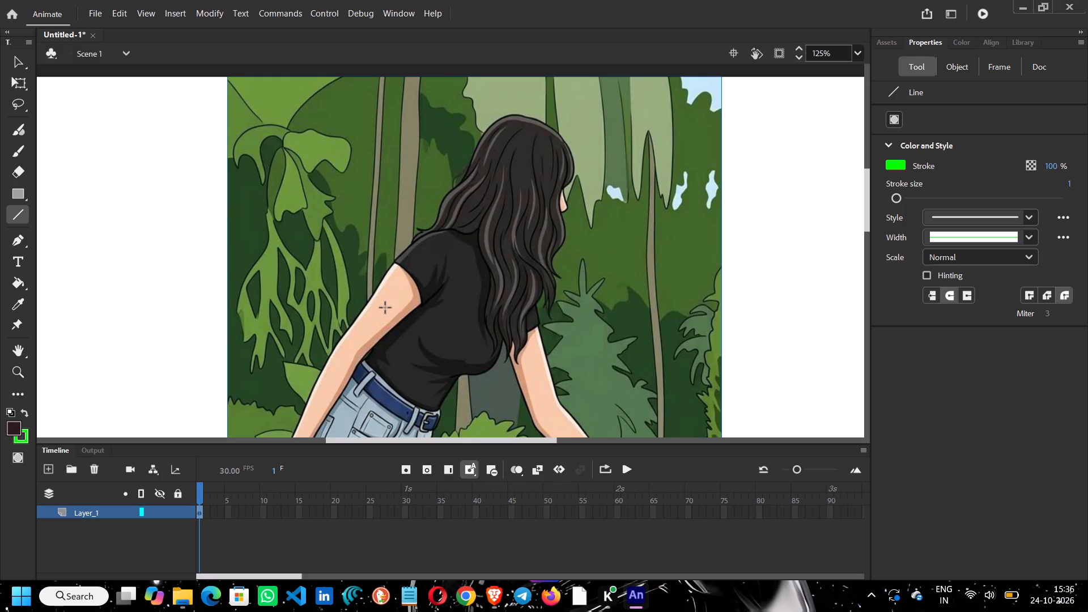
Add a new layer above the garden image's layer.
right_click(385, 308)
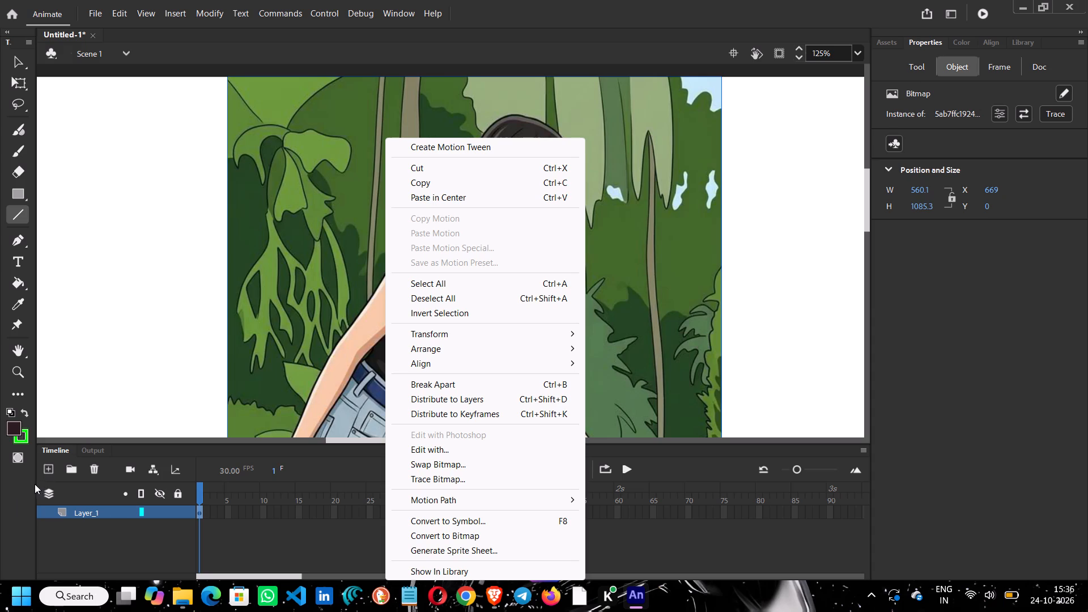
left_click(45, 467)
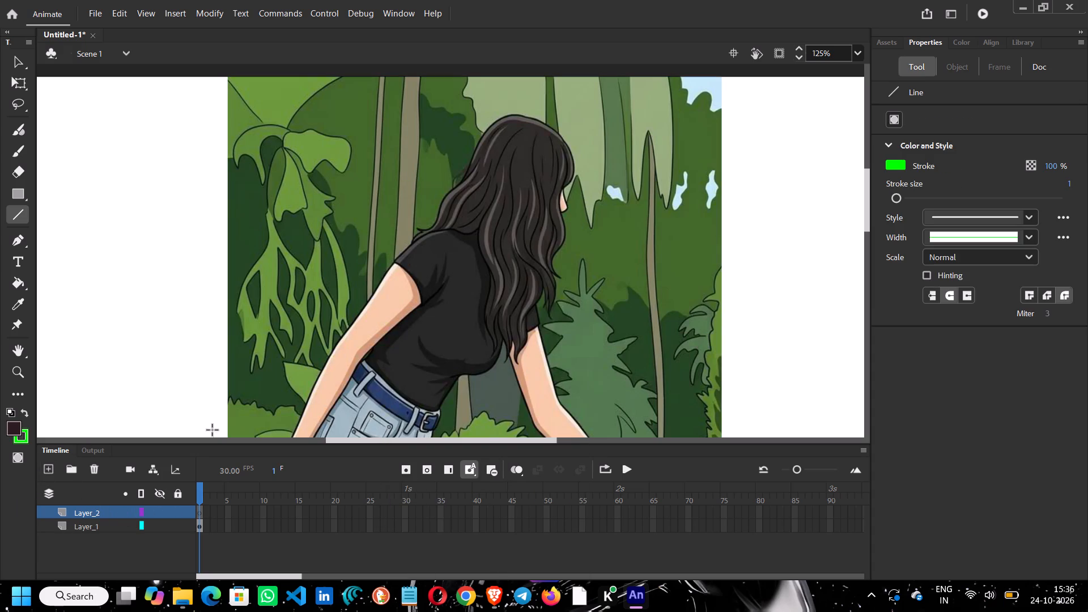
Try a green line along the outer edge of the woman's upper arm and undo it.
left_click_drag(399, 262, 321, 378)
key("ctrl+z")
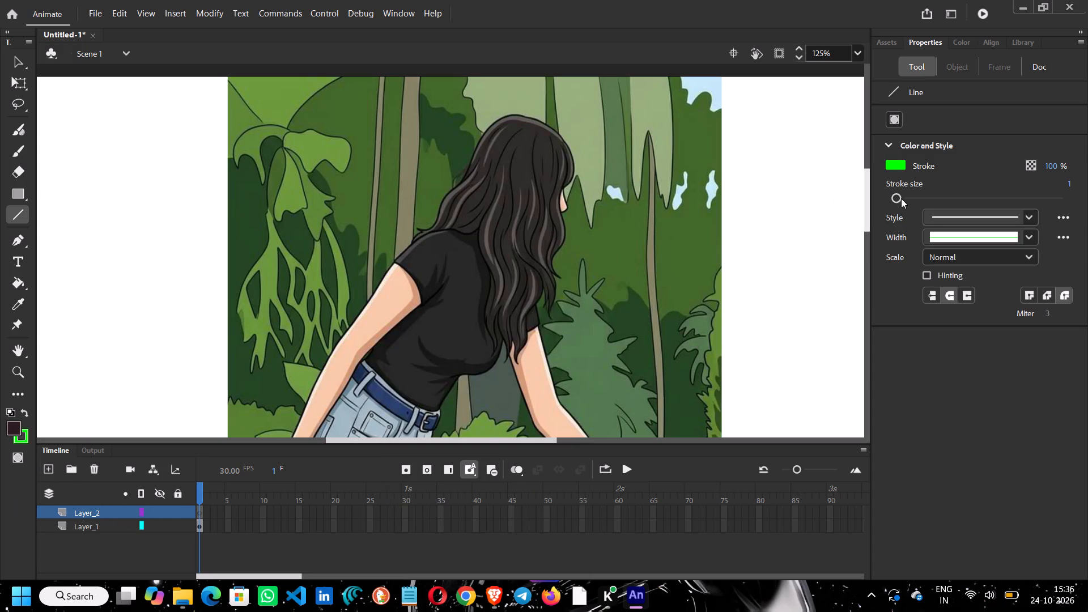
Set the Line tool's stroke size to 2.
left_click_drag(896, 196, 902, 197)
left_click_drag(902, 197, 897, 205)
Draw a green line on the new layer from the woman's shoulder down the outer arm to the elbow.
scroll(428, 295, "up", 3, "ctrl")
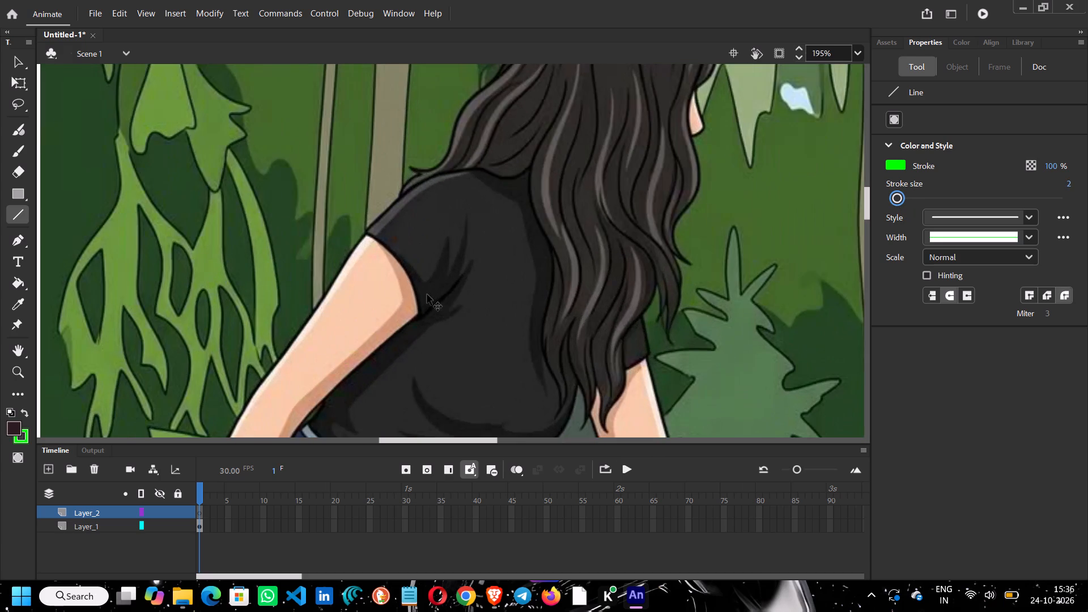
scroll(405, 295, "up", 1)
scroll(405, 295, "down", 1)
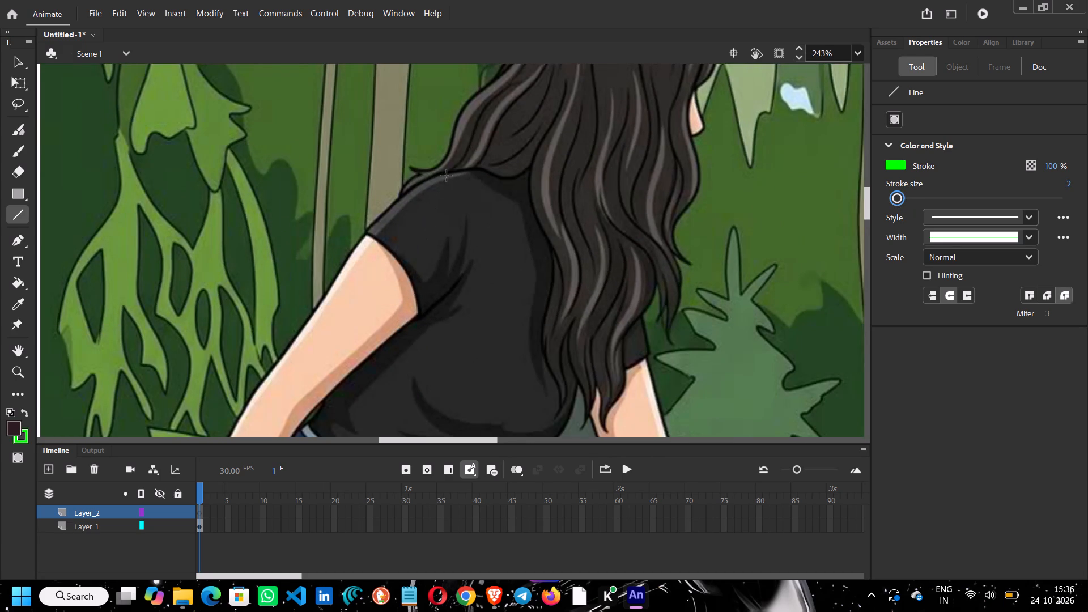
left_click(447, 175)
left_click_drag(423, 183, 227, 413)
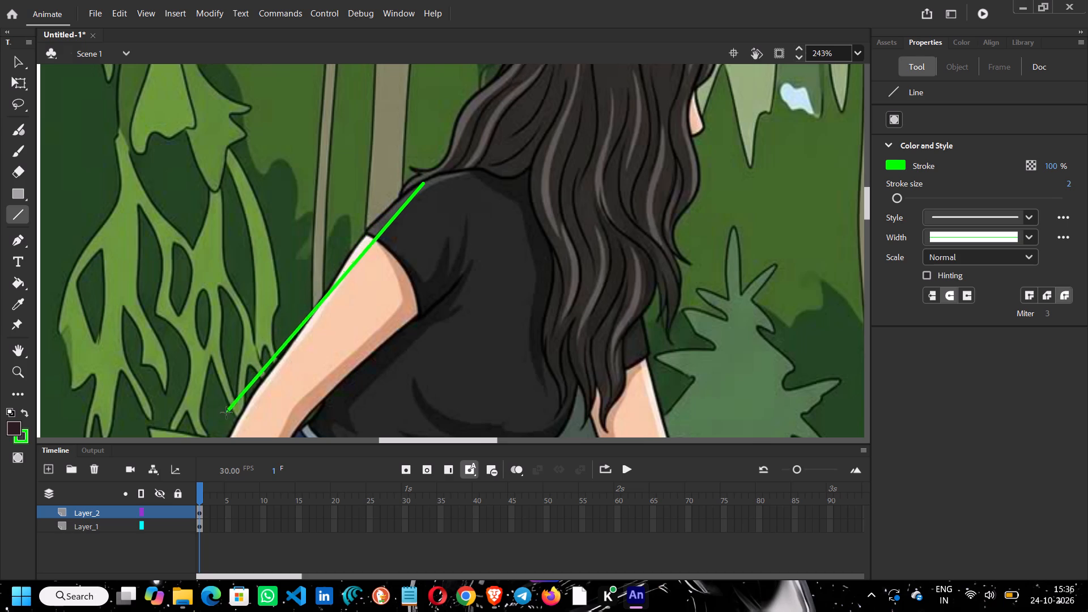
left_click_drag(227, 413, 231, 426)
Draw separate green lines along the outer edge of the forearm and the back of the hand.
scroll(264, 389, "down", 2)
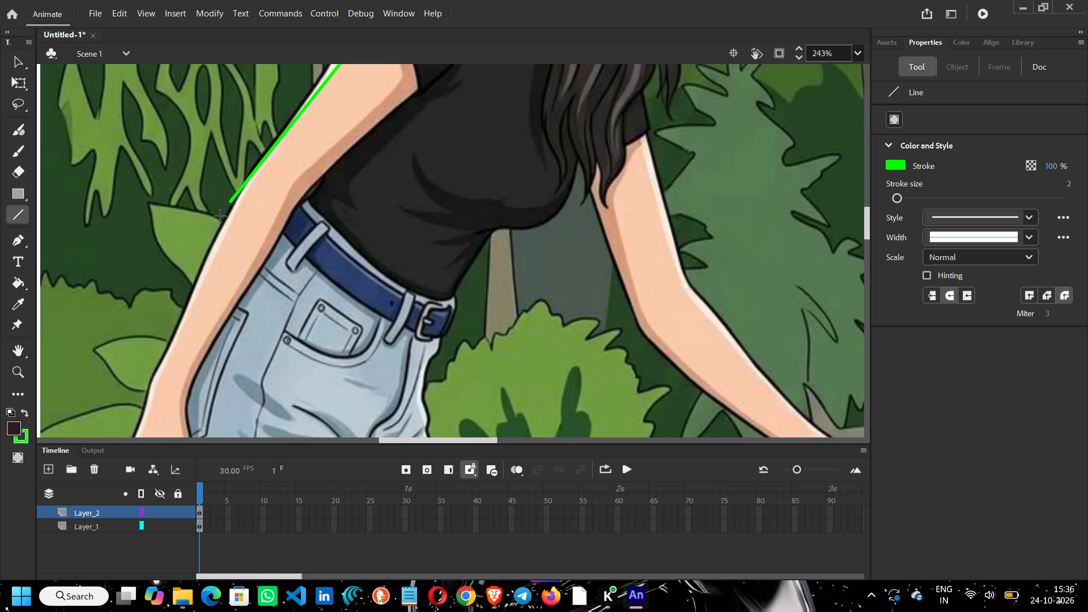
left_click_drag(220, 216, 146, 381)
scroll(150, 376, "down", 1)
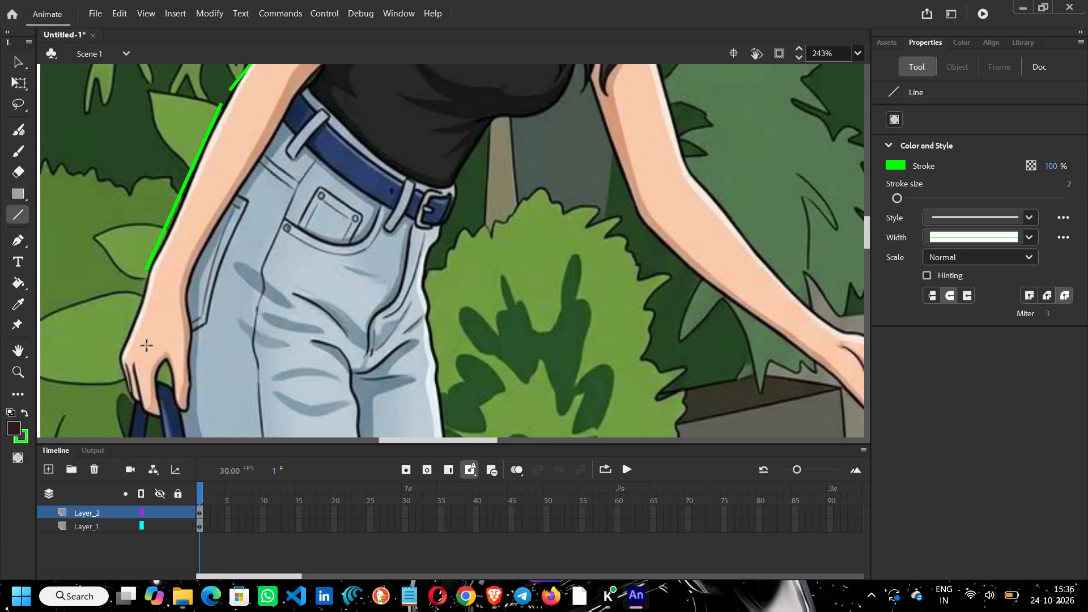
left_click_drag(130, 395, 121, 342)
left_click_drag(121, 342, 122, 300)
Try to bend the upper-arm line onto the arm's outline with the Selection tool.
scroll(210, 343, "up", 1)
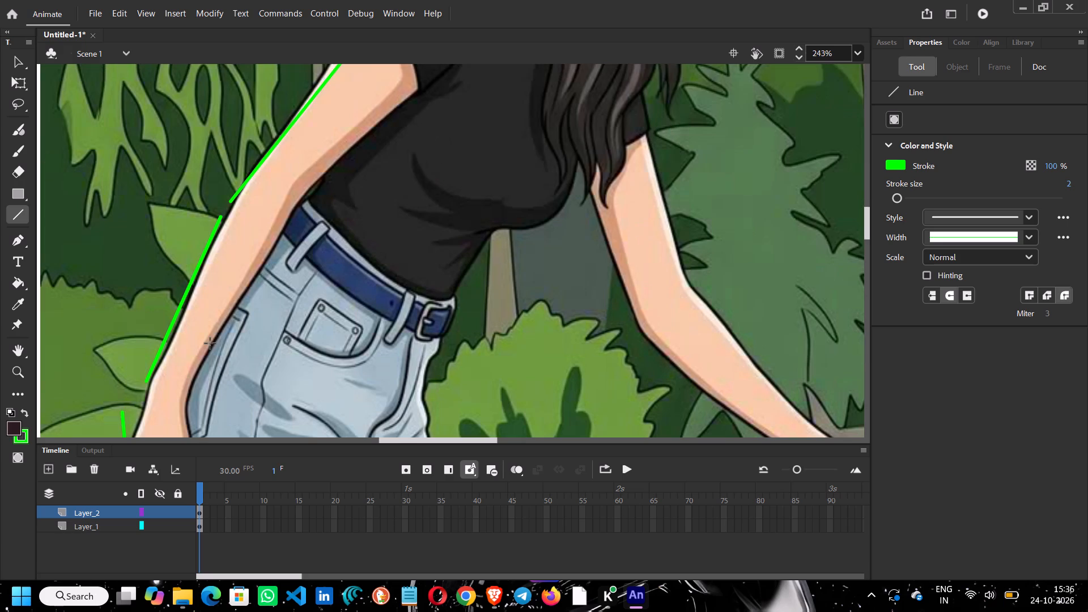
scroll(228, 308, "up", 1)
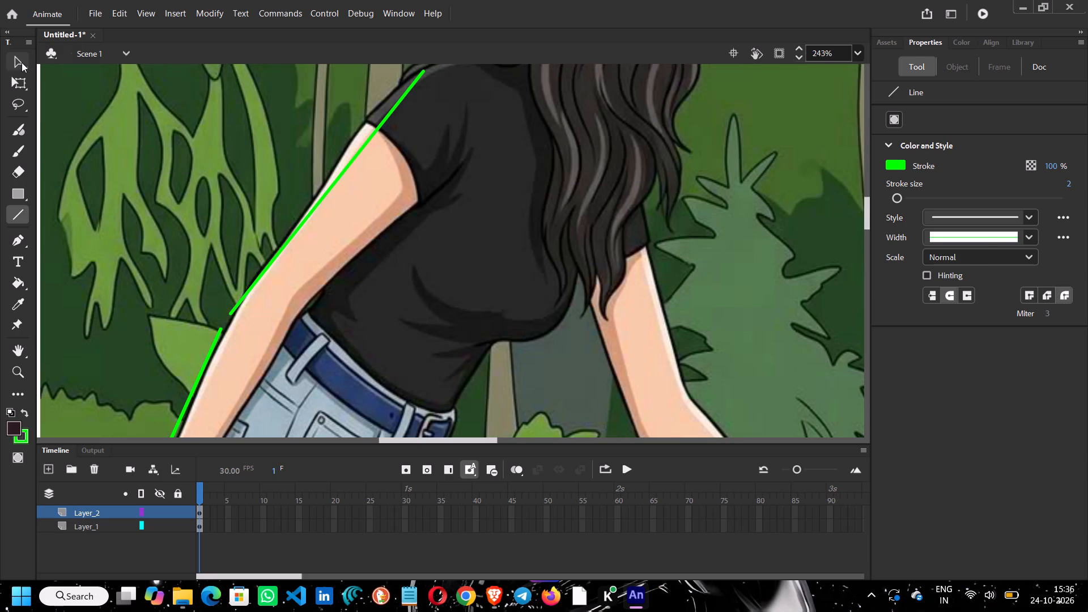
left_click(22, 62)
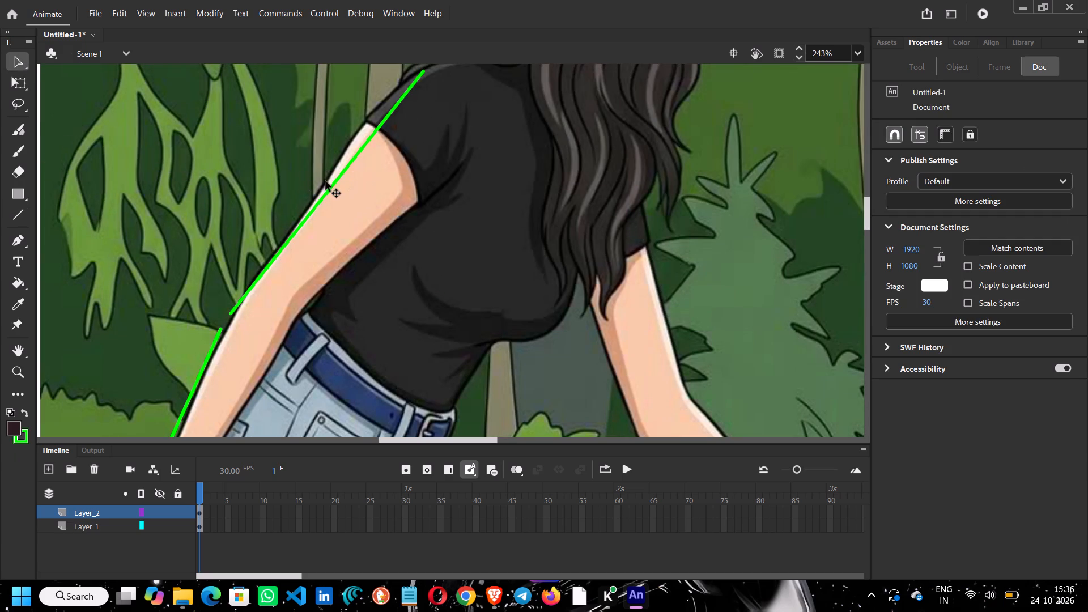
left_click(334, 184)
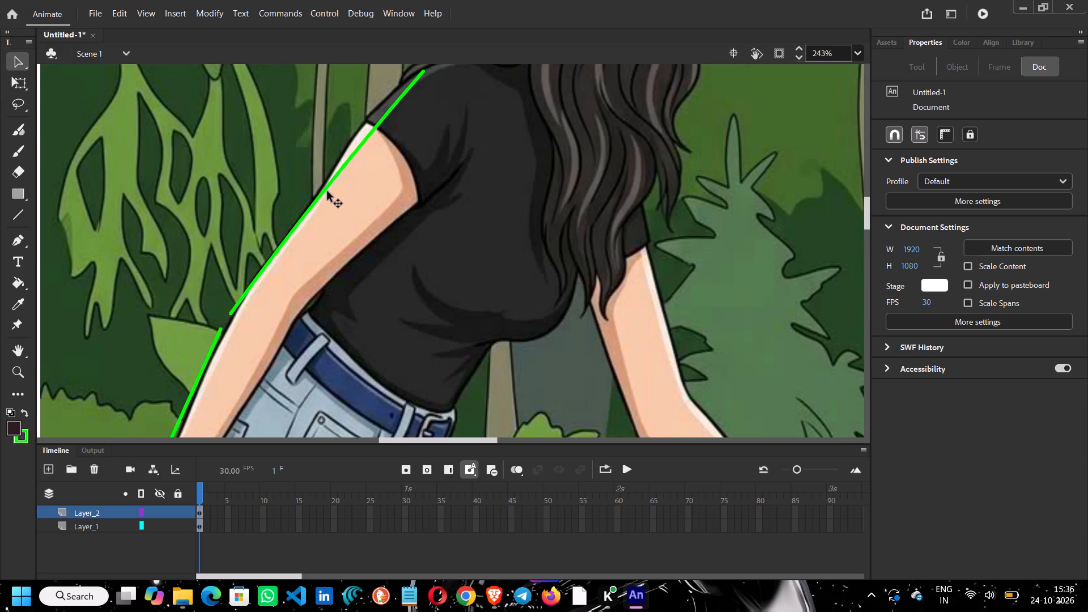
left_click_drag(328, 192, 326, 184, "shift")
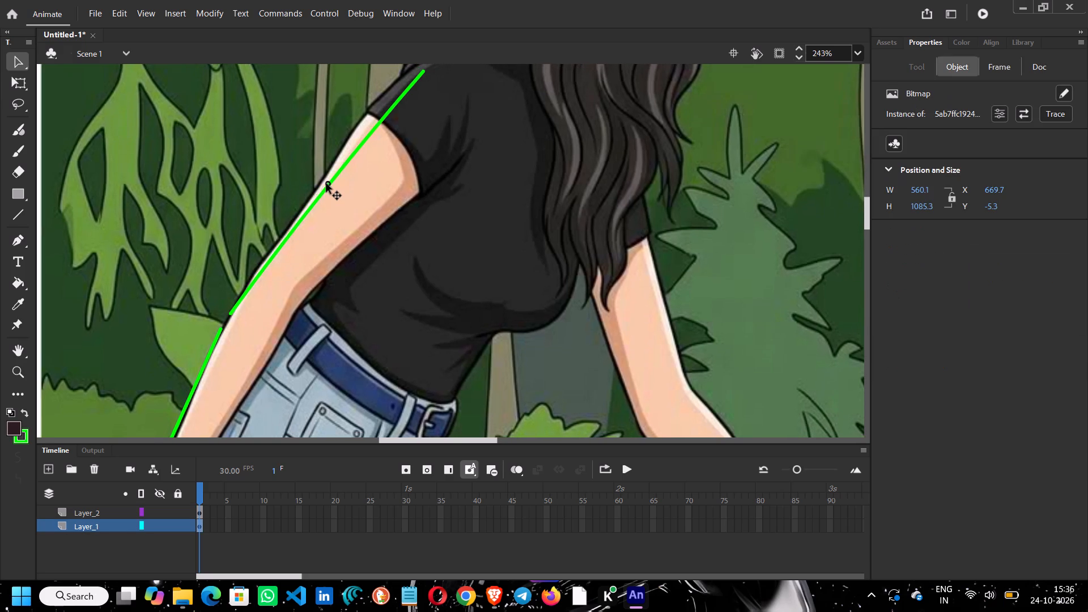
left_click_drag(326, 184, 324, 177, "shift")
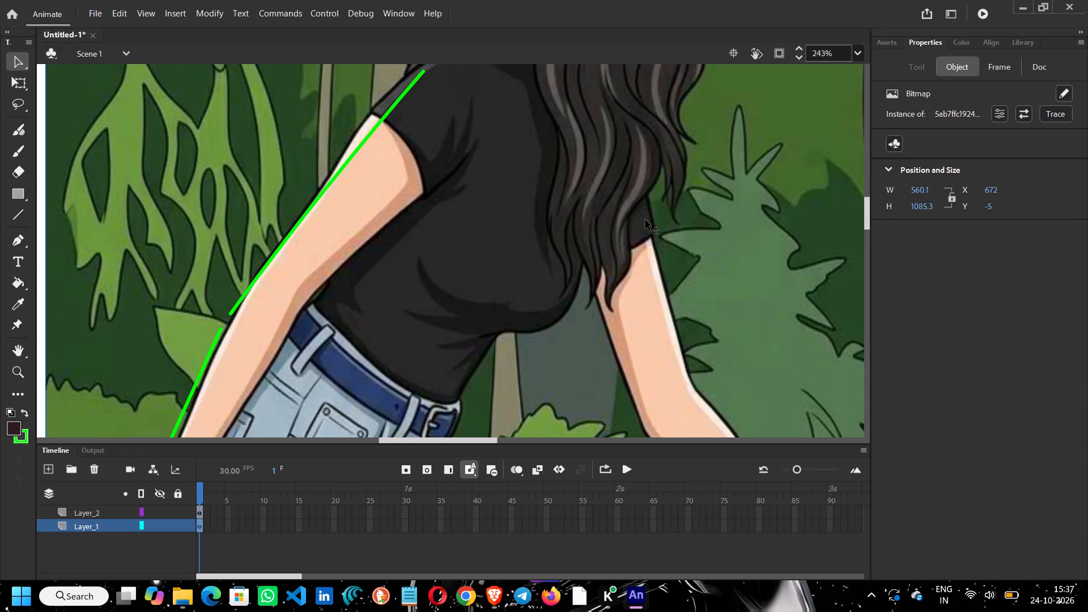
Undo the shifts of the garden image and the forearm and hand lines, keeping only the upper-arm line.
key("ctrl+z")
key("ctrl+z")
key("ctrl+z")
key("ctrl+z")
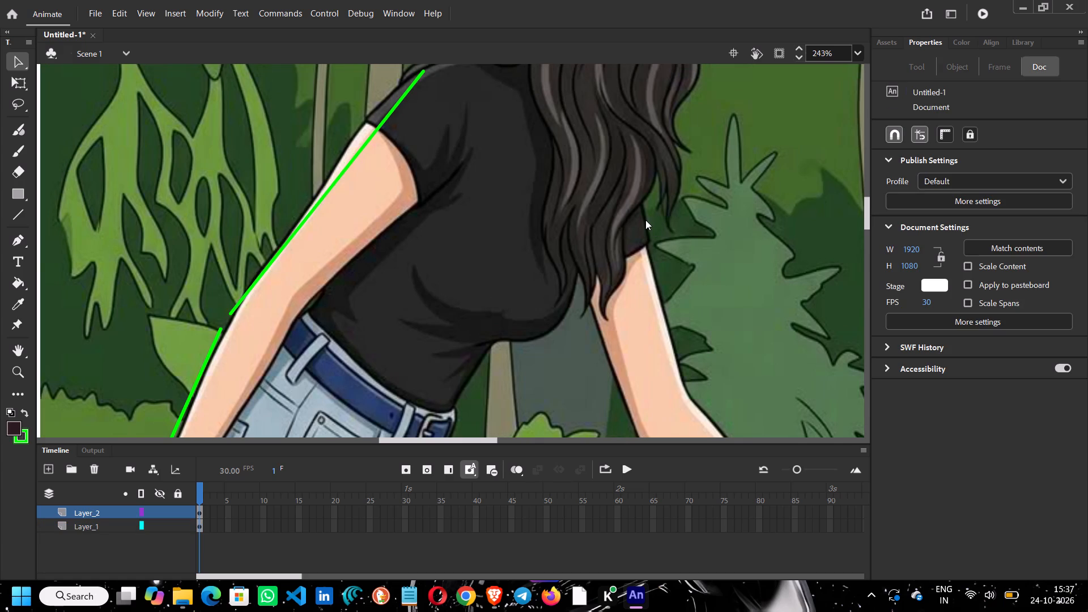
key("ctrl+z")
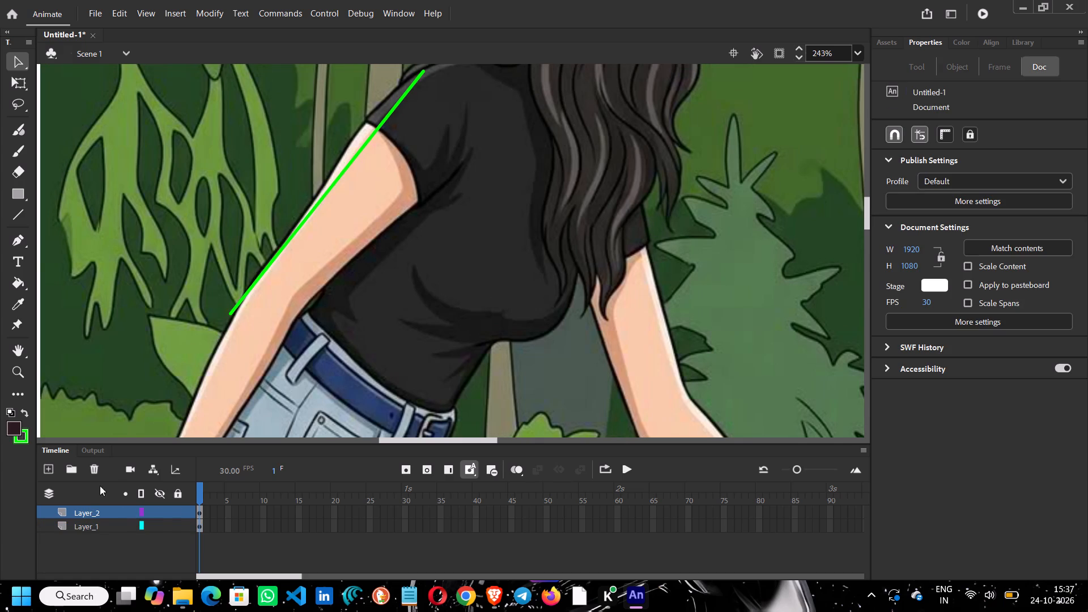
Lock Layer_1, which holds the garden image.
left_click(79, 529)
left_click(177, 522)
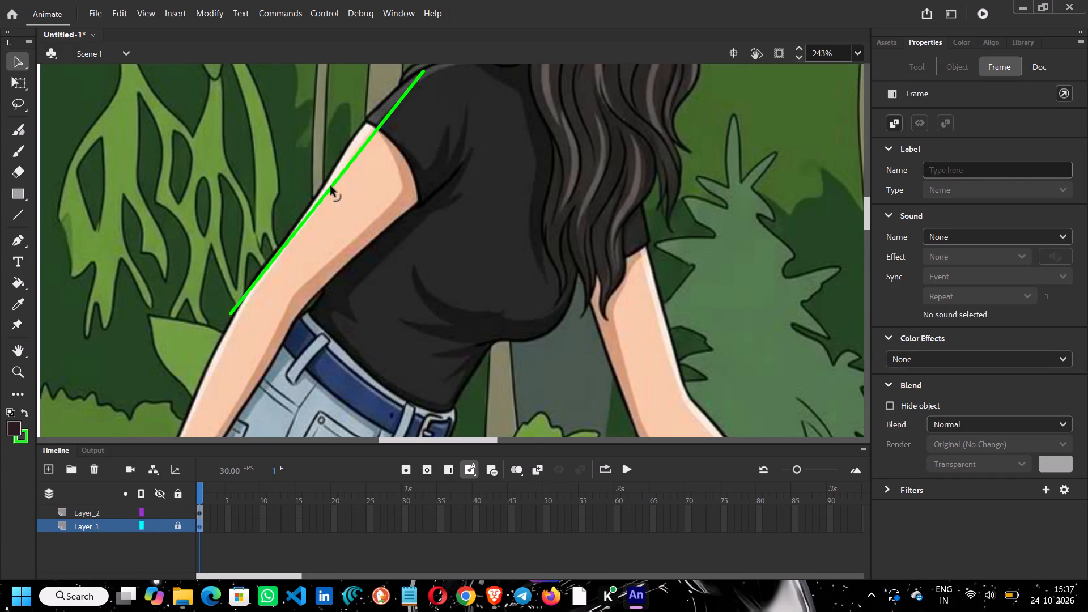
Curve the green upper-arm line outward and pull a corner point in it onto the arm's outline below the sleeve.
left_click_drag(330, 186, 326, 181)
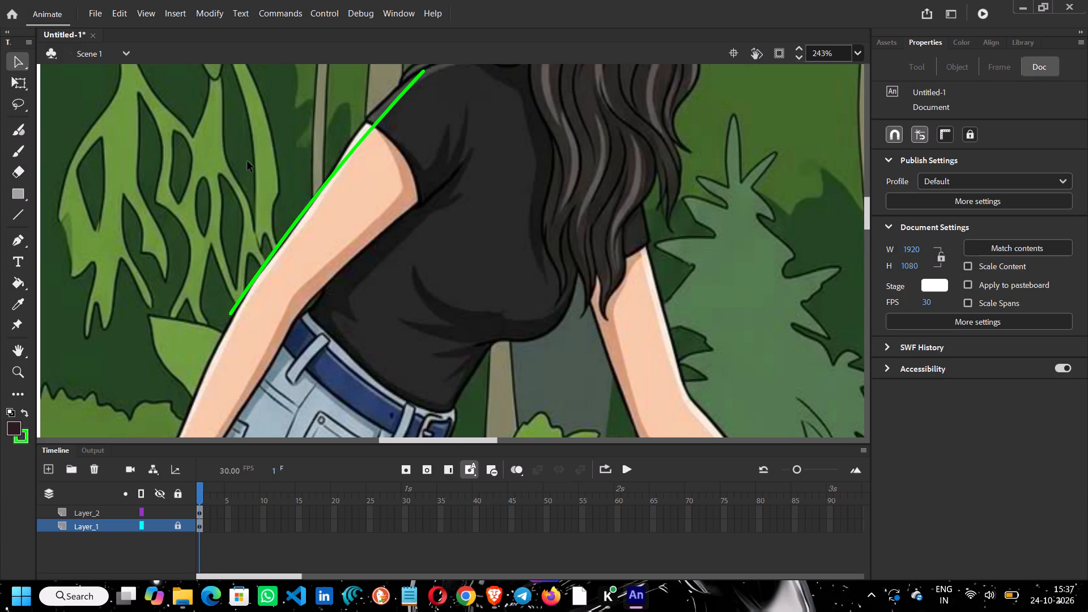
left_click_drag(322, 186, 300, 207, "shift")
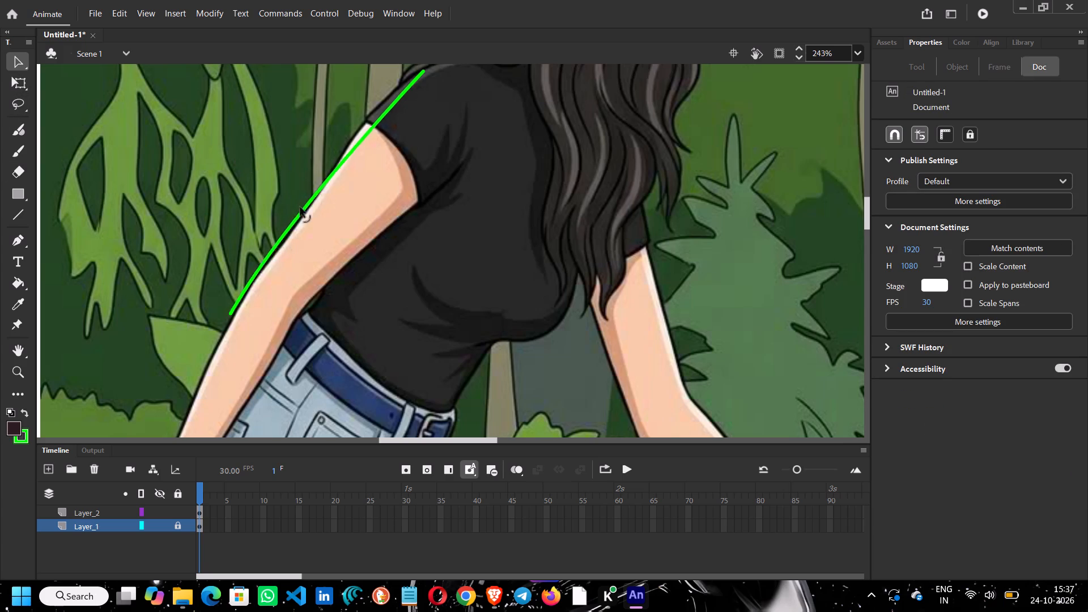
left_click_drag(300, 207, 296, 187, "shift")
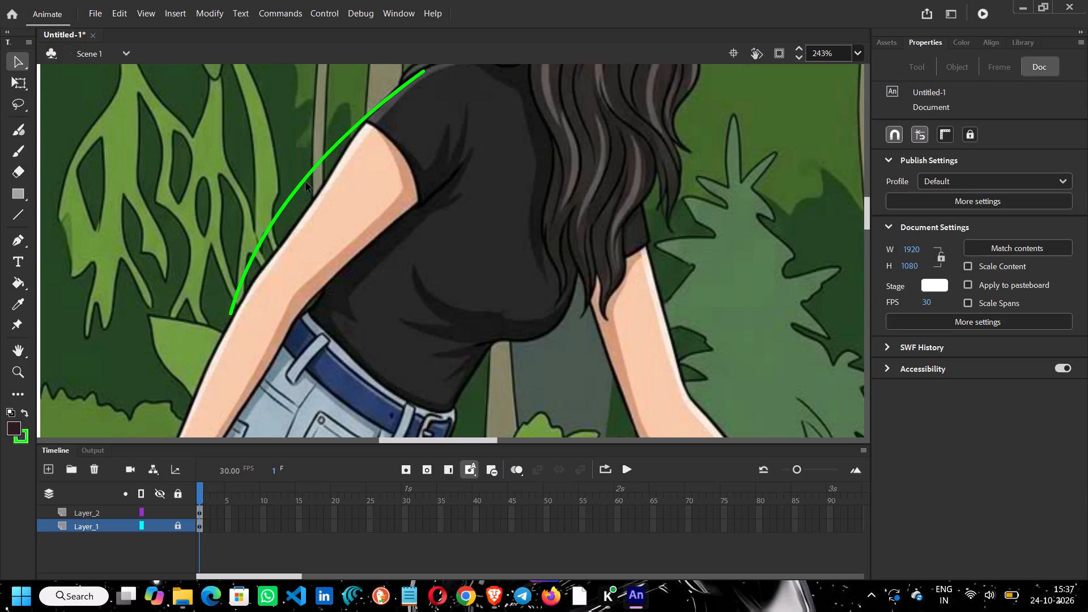
left_click_drag(305, 180, 314, 204, "ctrl")
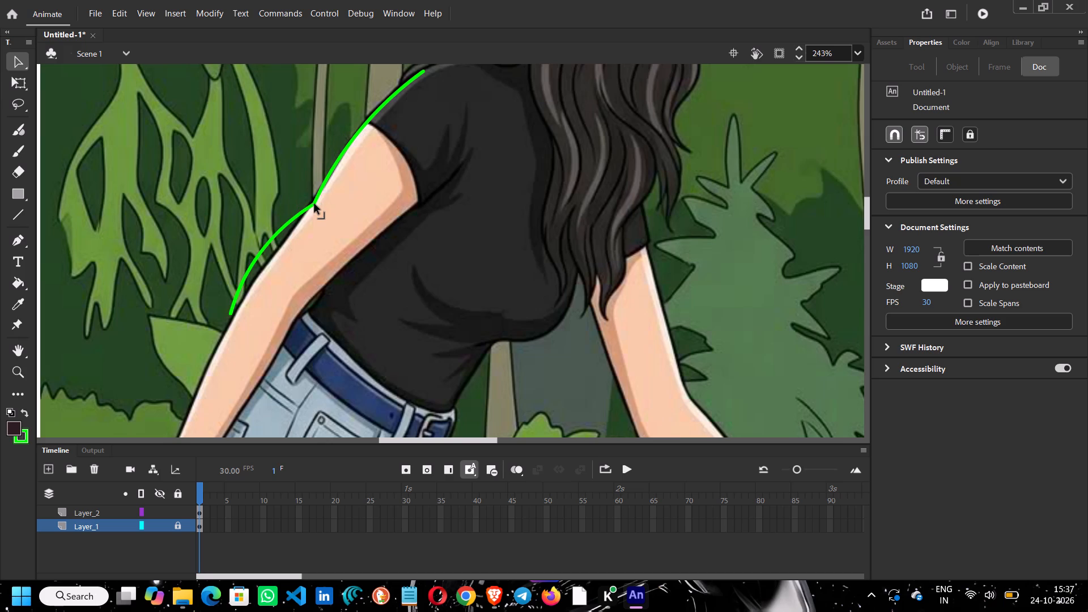
Extend the green line's upper end over the shoulder to the hair and bend it along the shirt's shoulder outline.
left_click_drag(423, 71, 424, 70)
left_click_drag(424, 70, 450, 65)
scroll(439, 191, "up", 2)
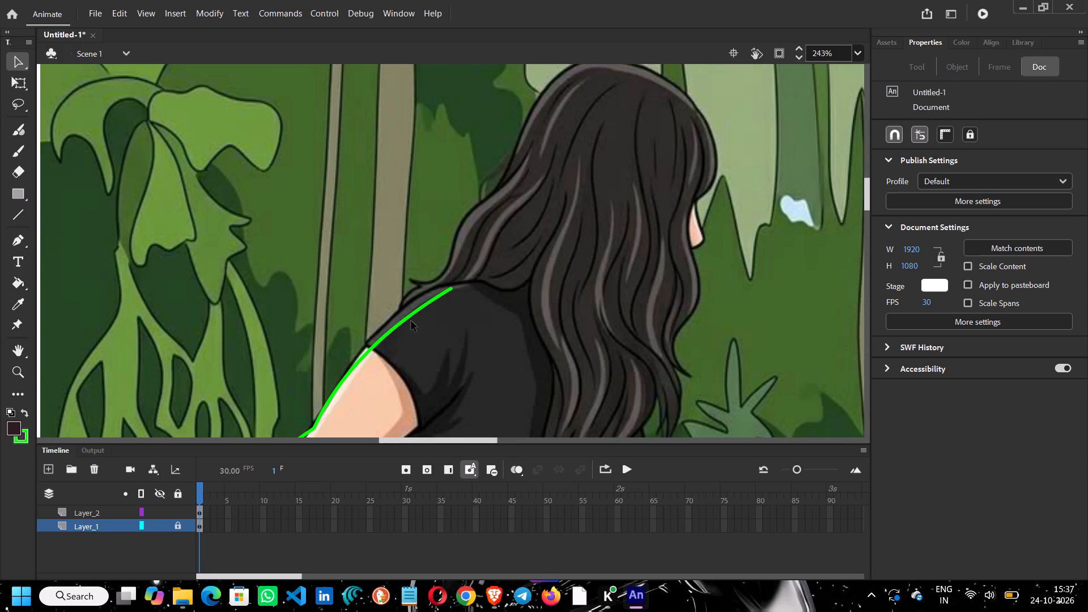
left_click_drag(410, 314, 416, 290, "ctrl")
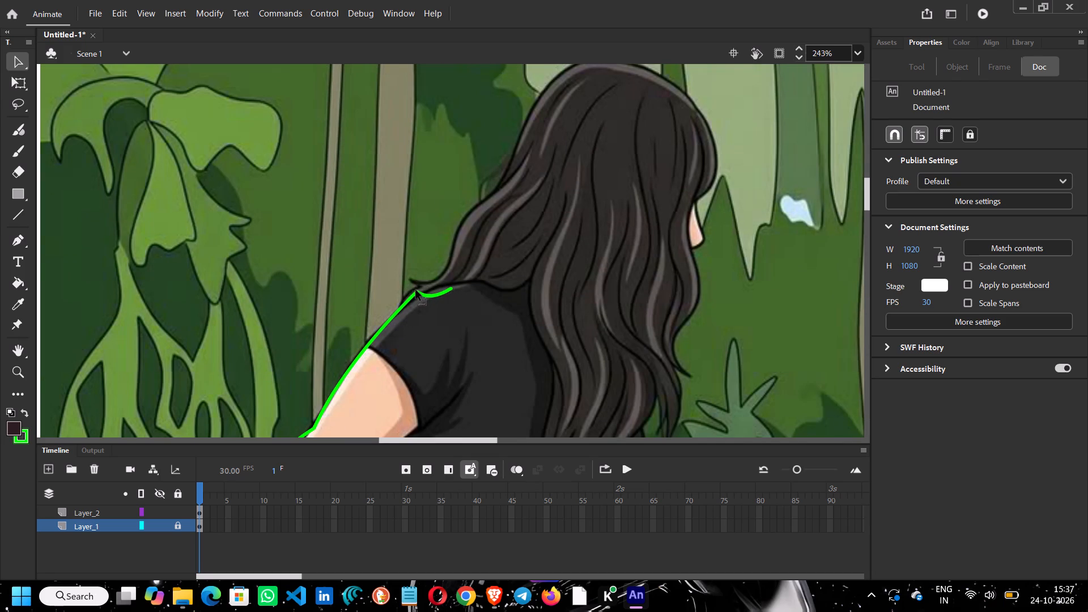
left_click_drag(453, 287, 487, 284)
left_click_drag(450, 289, 486, 283)
left_click(415, 291)
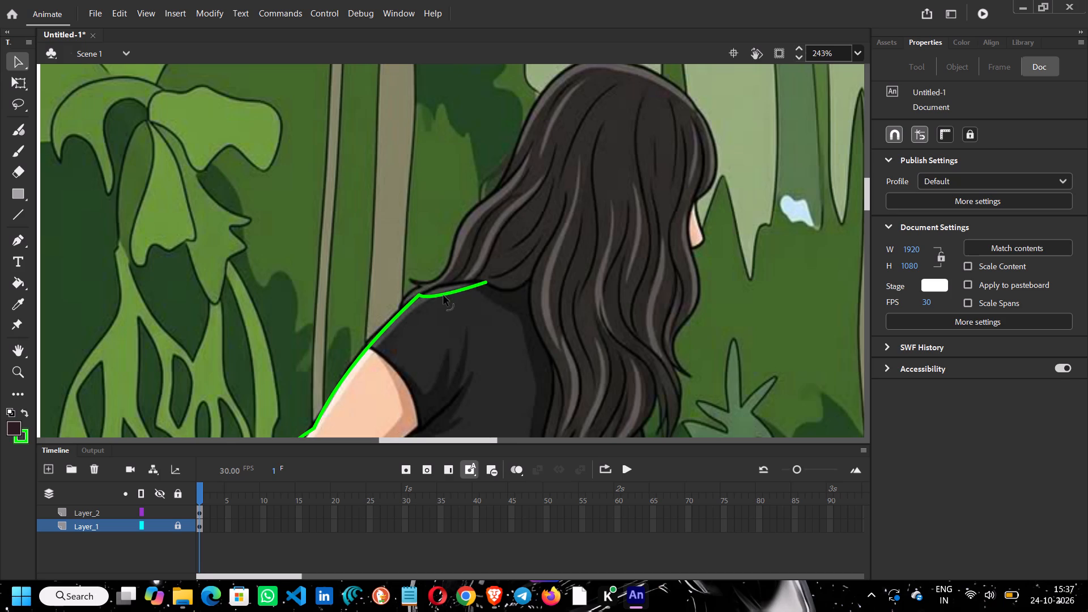
left_click_drag(444, 296, 460, 283)
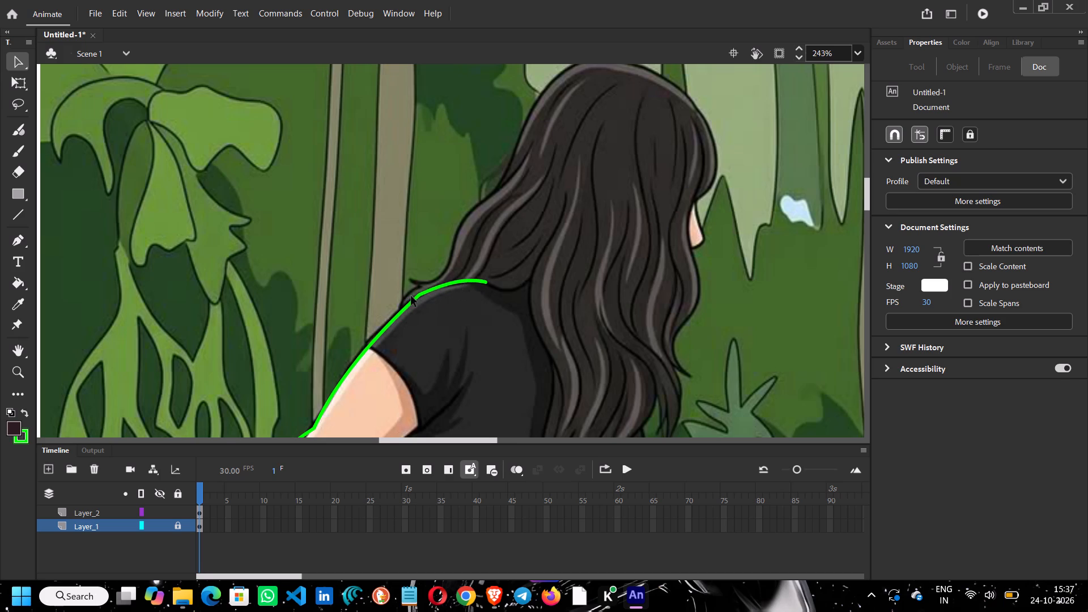
left_click(419, 297)
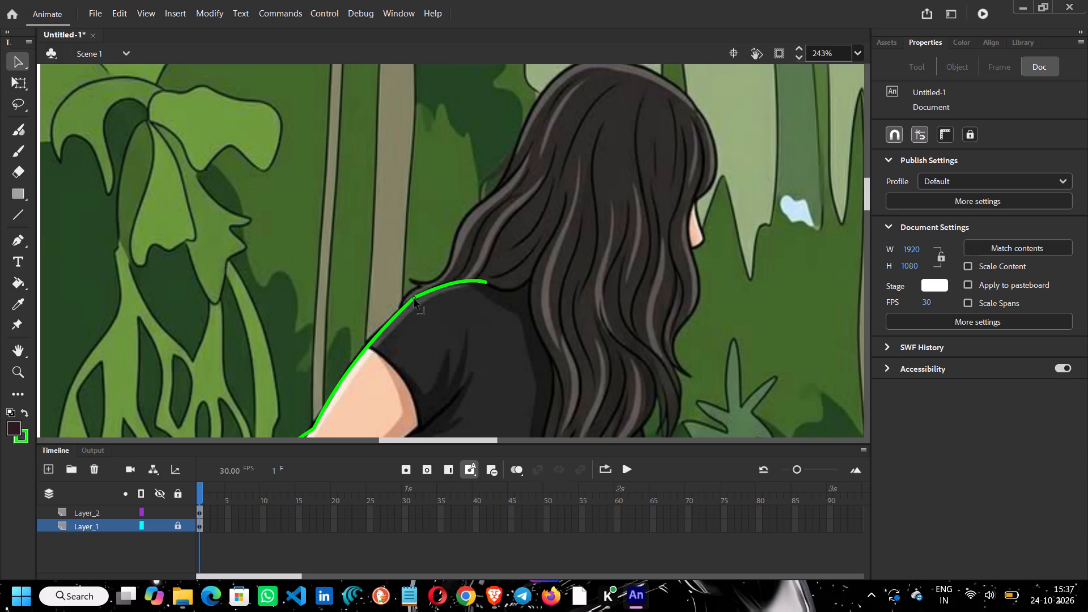
left_click_drag(426, 294, 419, 291)
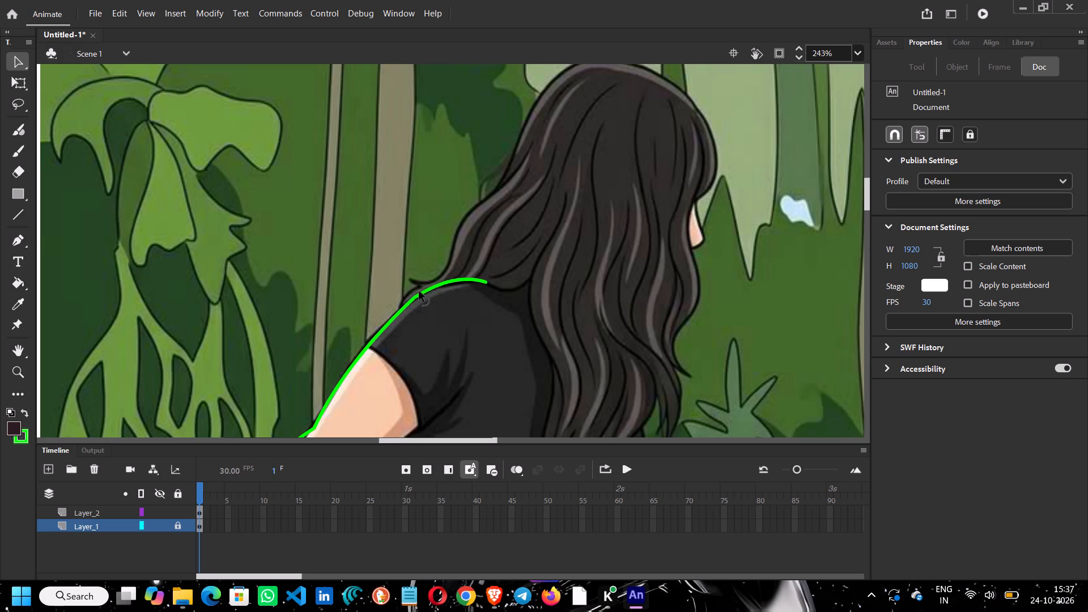
left_click_drag(419, 291, 418, 292)
Move the green line's corner point down to the arm's outline near the elbow and fit the section above it to the upper arm.
scroll(392, 310, "down", 1)
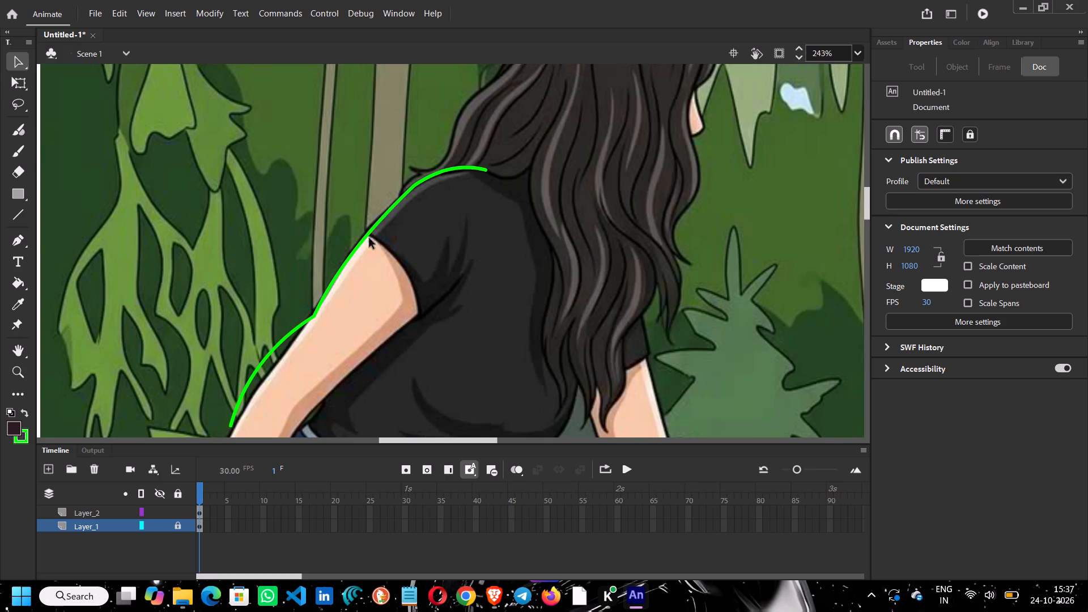
left_click(370, 231)
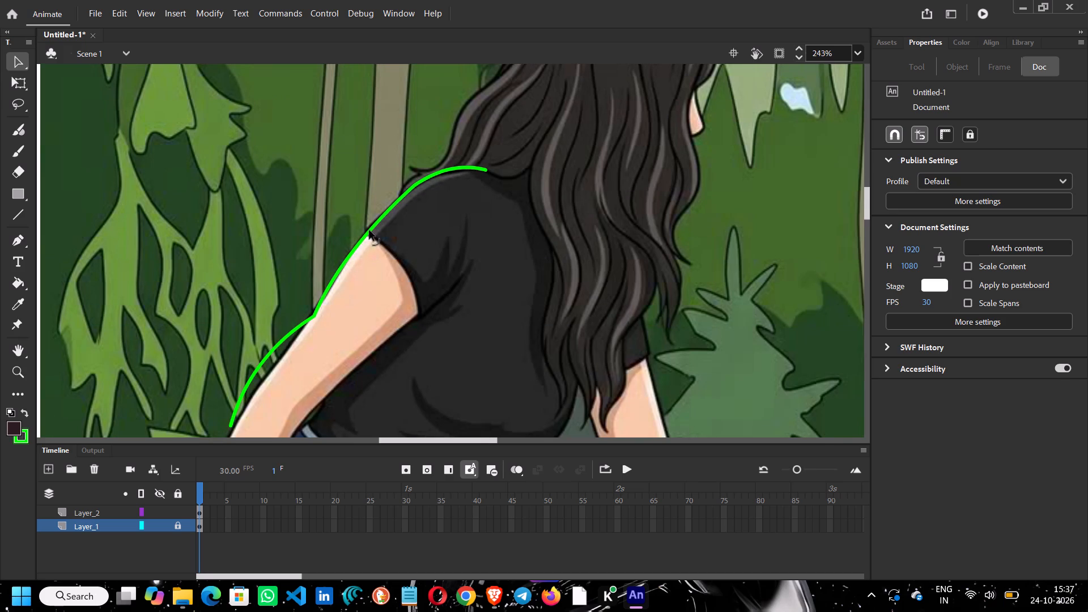
scroll(263, 328, "down", 2)
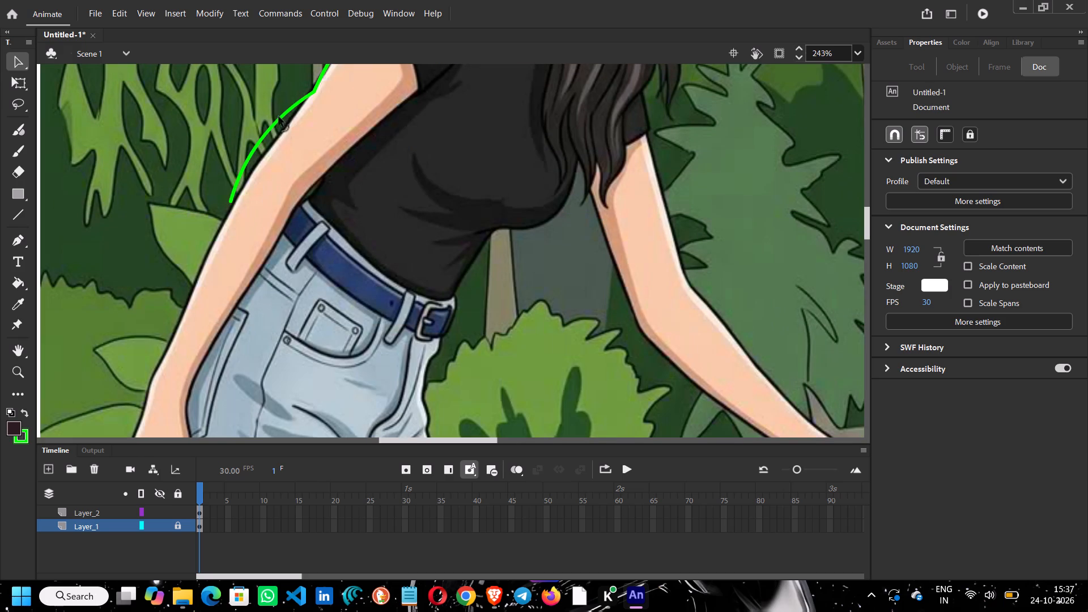
left_click_drag(316, 87, 279, 134)
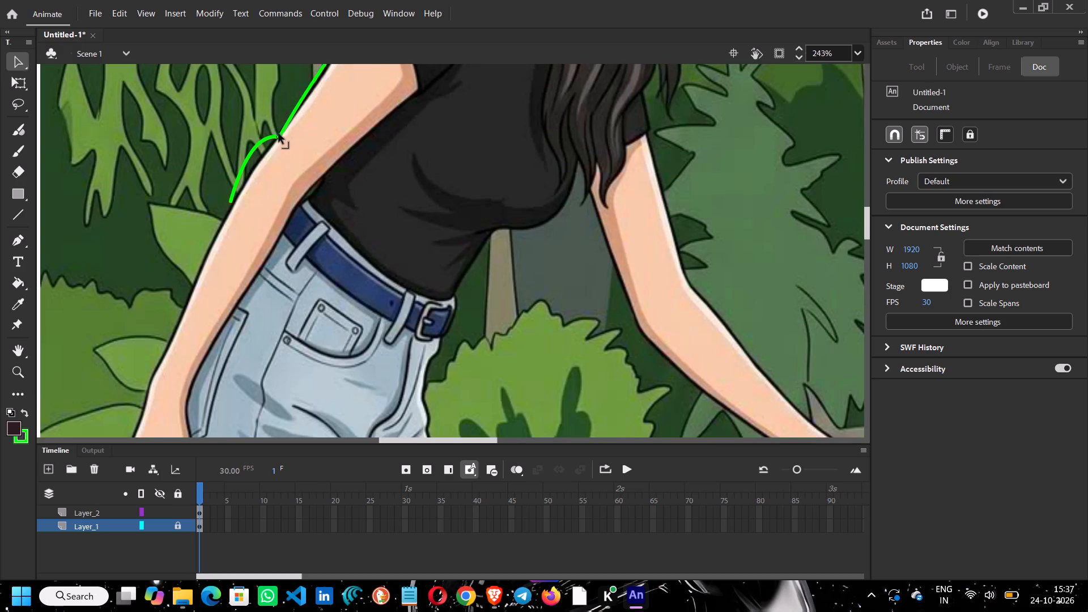
left_click_drag(279, 134, 275, 138)
scroll(318, 212, "up", 1)
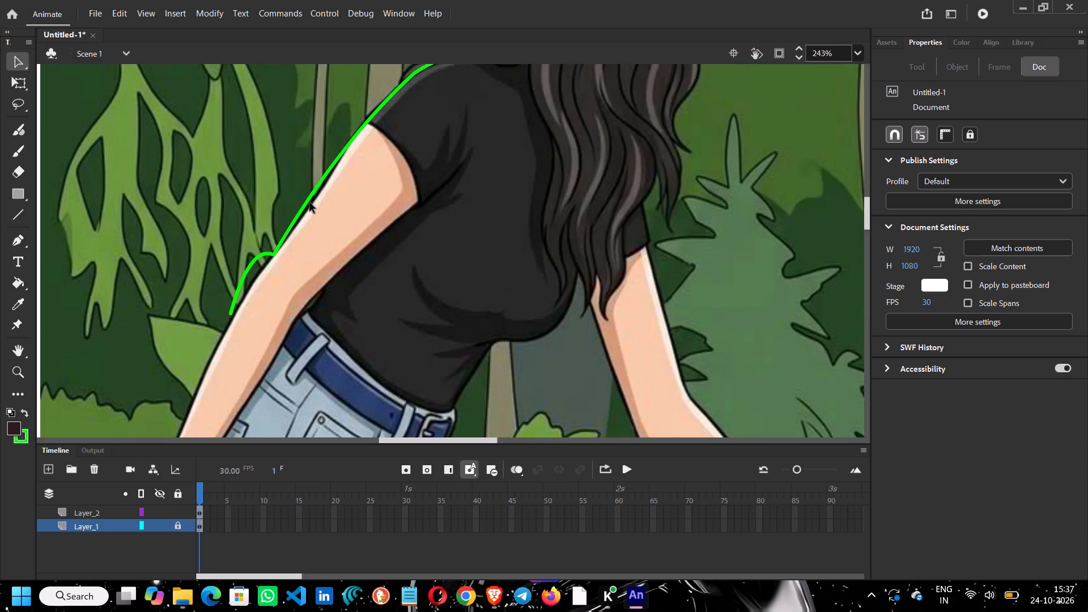
left_click_drag(309, 200, 314, 205, "ctrl")
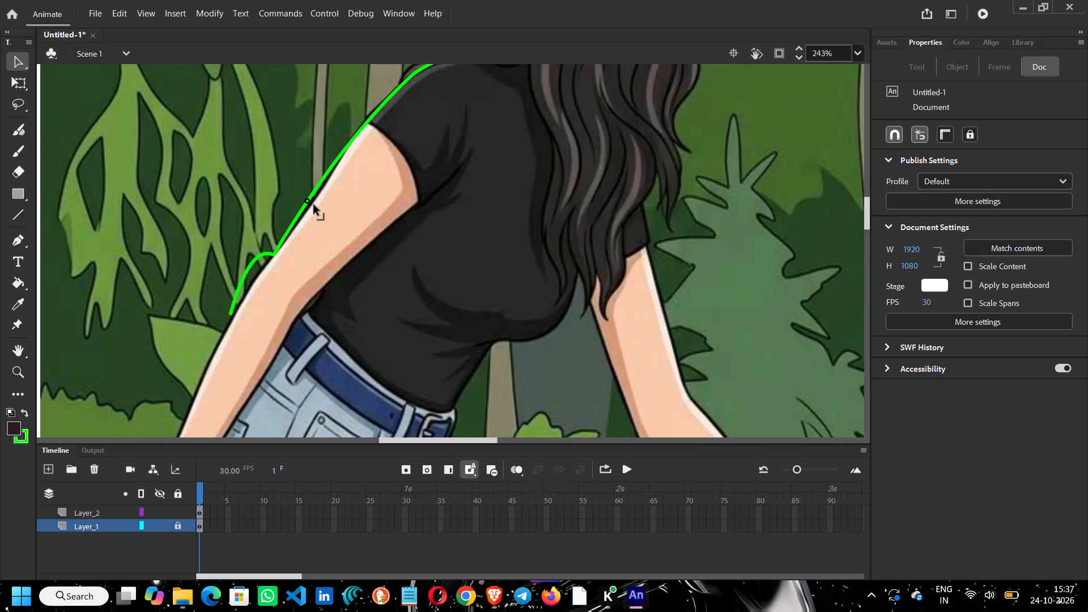
left_click_drag(314, 205, 316, 207, "ctrl")
left_click(317, 203)
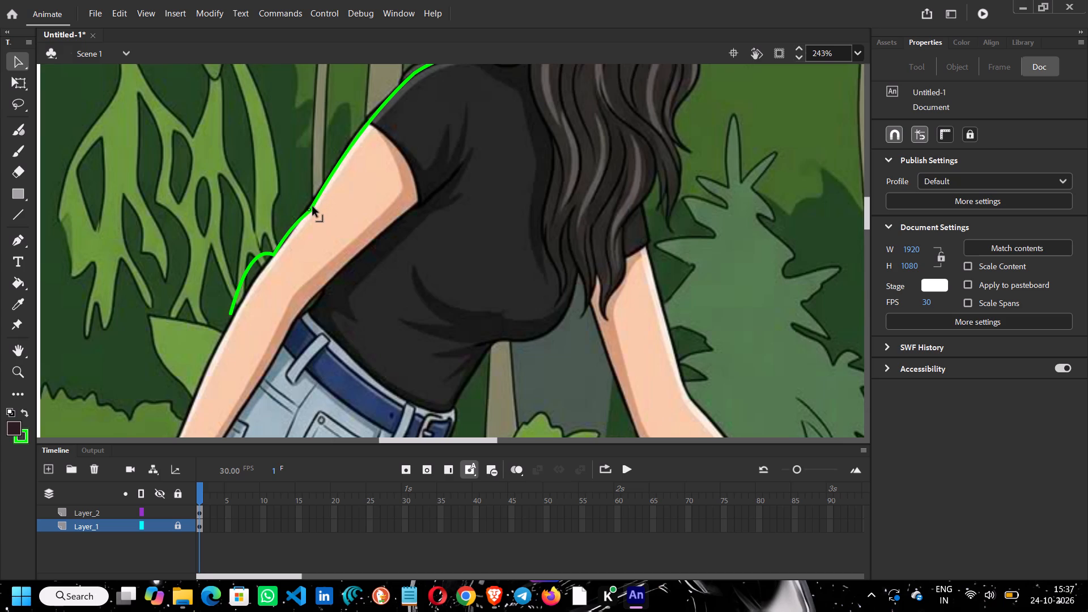
left_click(290, 232)
Extend the green line's lower end down the forearm and bend it onto the forearm's outer outline.
left_click_drag(266, 254, 261, 262)
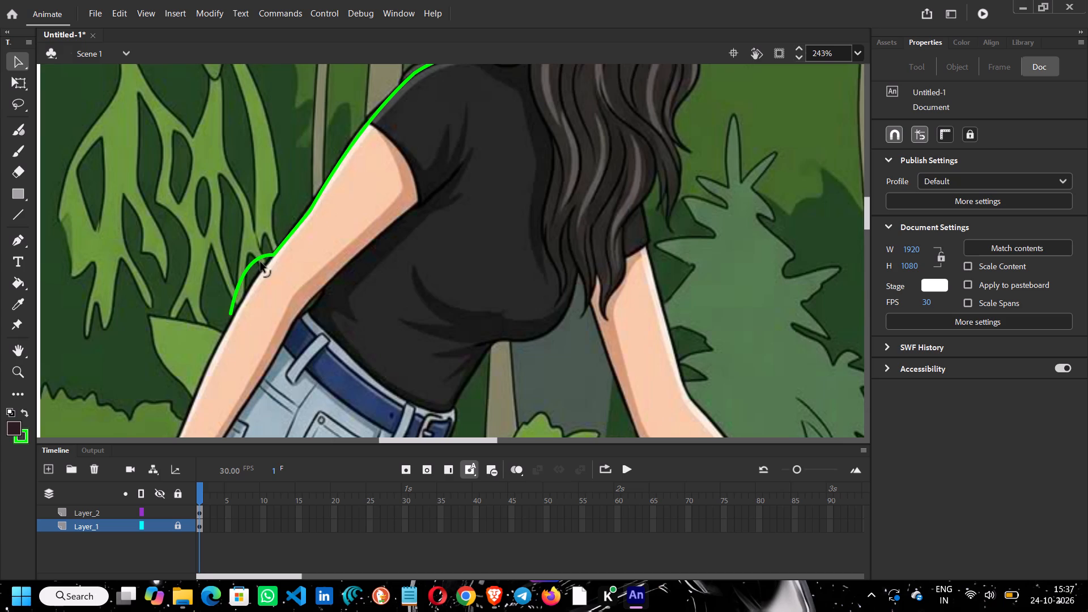
left_click_drag(261, 262, 254, 276)
left_click_drag(231, 313, 217, 349)
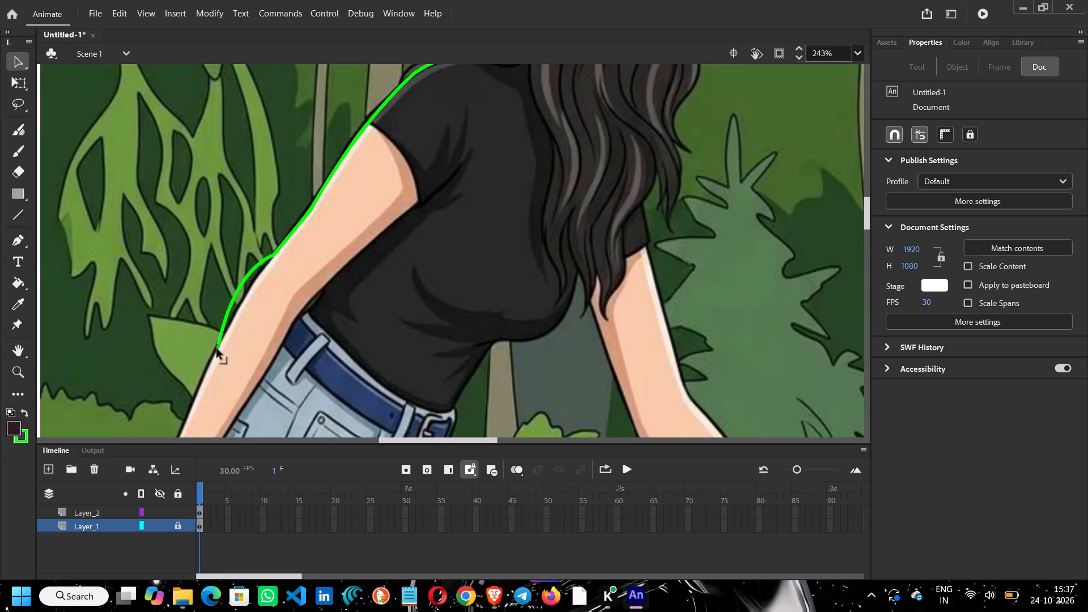
left_click_drag(217, 349, 173, 420)
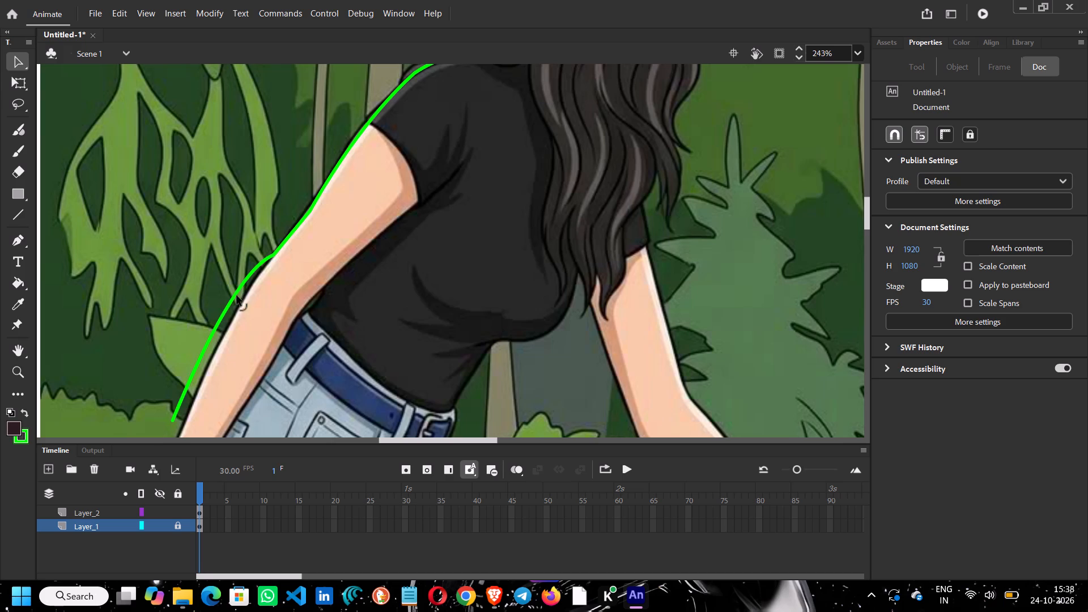
scroll(237, 296, "down", 2)
scroll(237, 296, "up", 1)
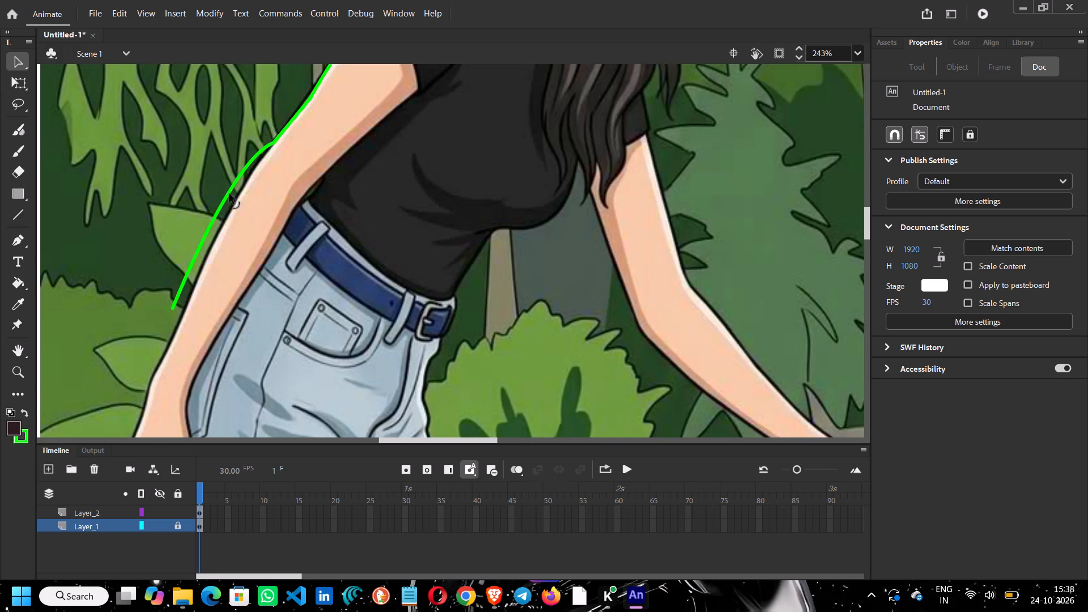
left_click_drag(229, 194, 214, 233)
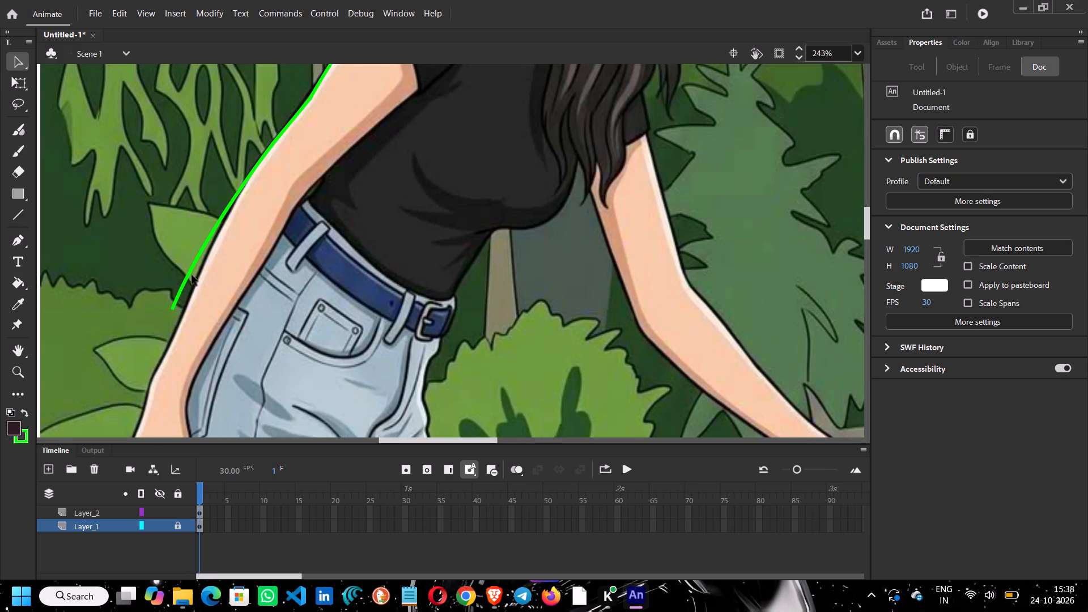
left_click_drag(195, 261, 201, 268, "ctrl")
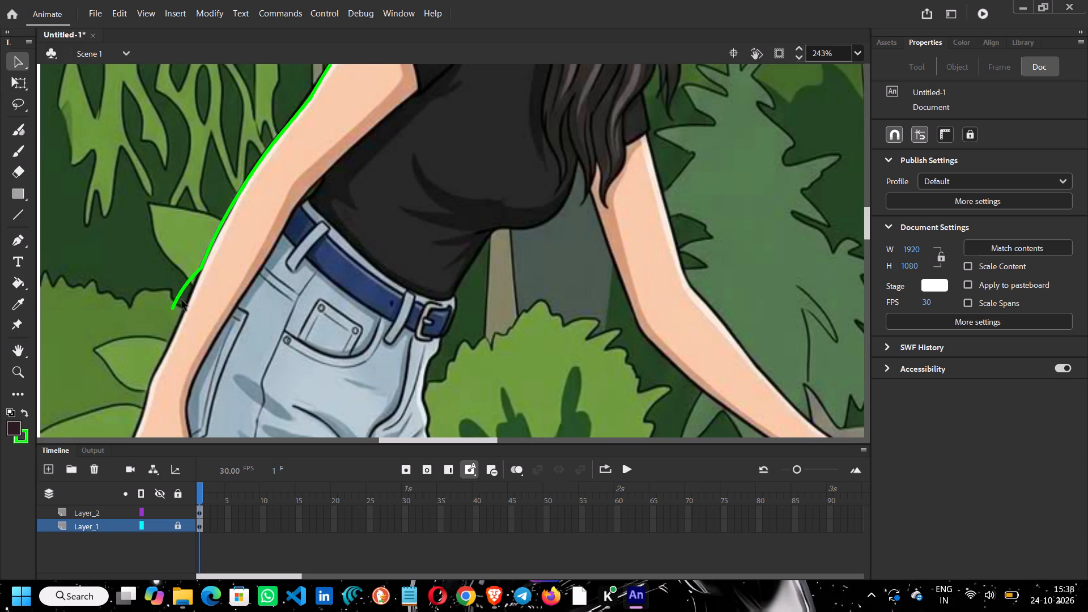
Extend the green line's lower end to the wrist and fit its last section to the lower forearm's outline.
left_click_drag(175, 308, 152, 372)
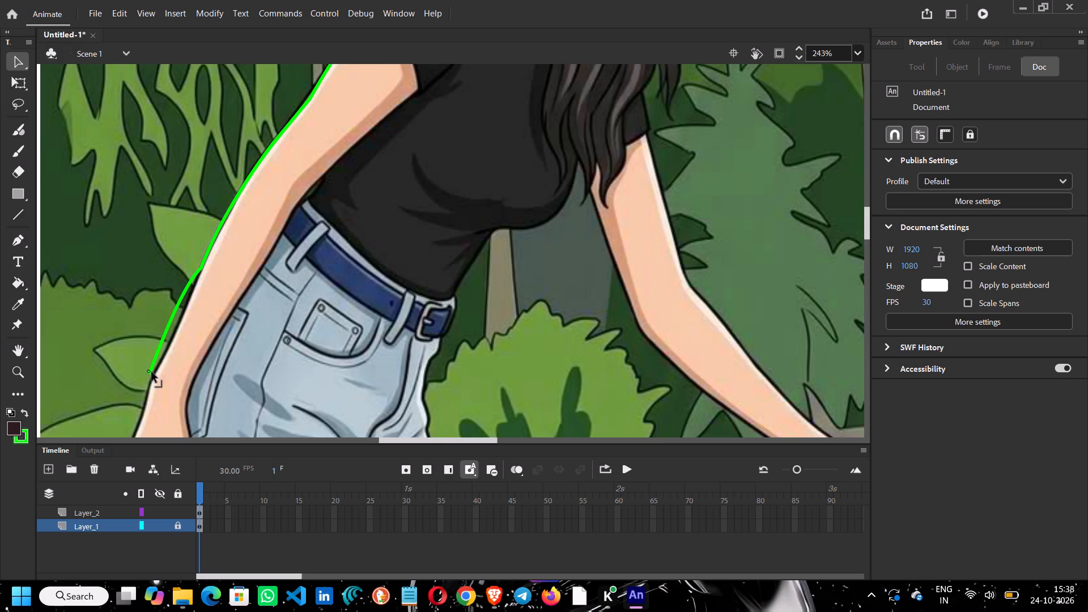
left_click_drag(152, 372, 152, 373)
left_click_drag(170, 325, 174, 339)
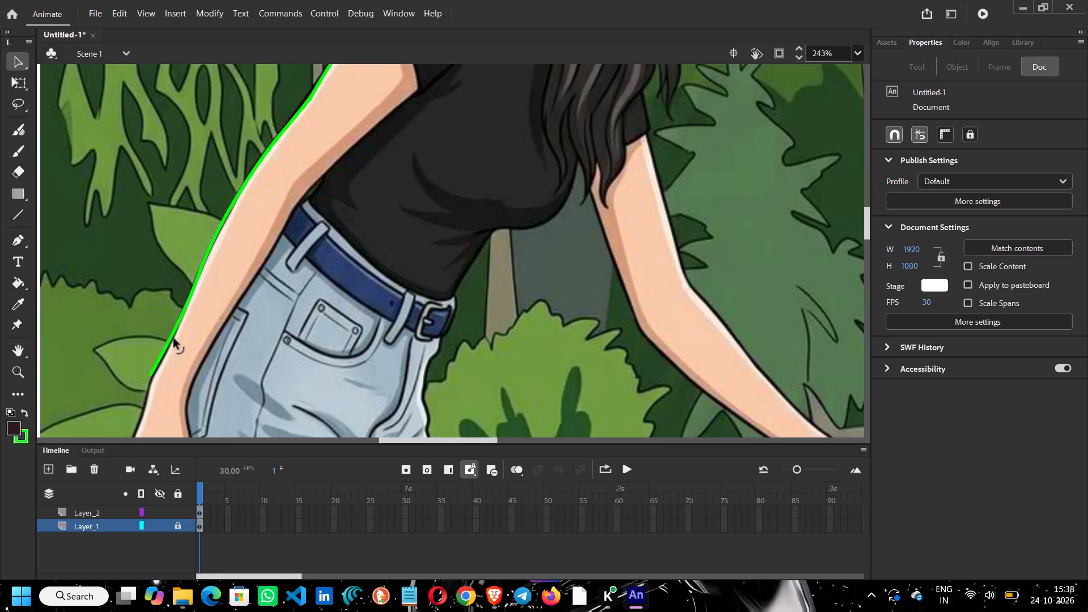
left_click_drag(174, 339, 171, 335)
left_click_drag(176, 324, 177, 329, "ctrl")
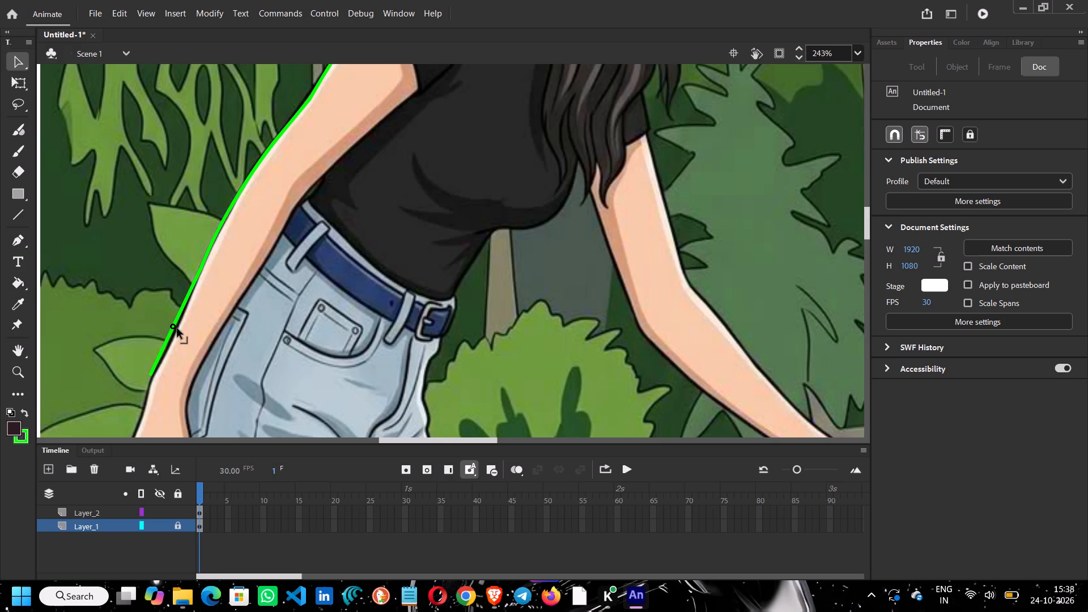
left_click_drag(177, 329, 178, 332, "ctrl")
left_click_drag(165, 341, 167, 348)
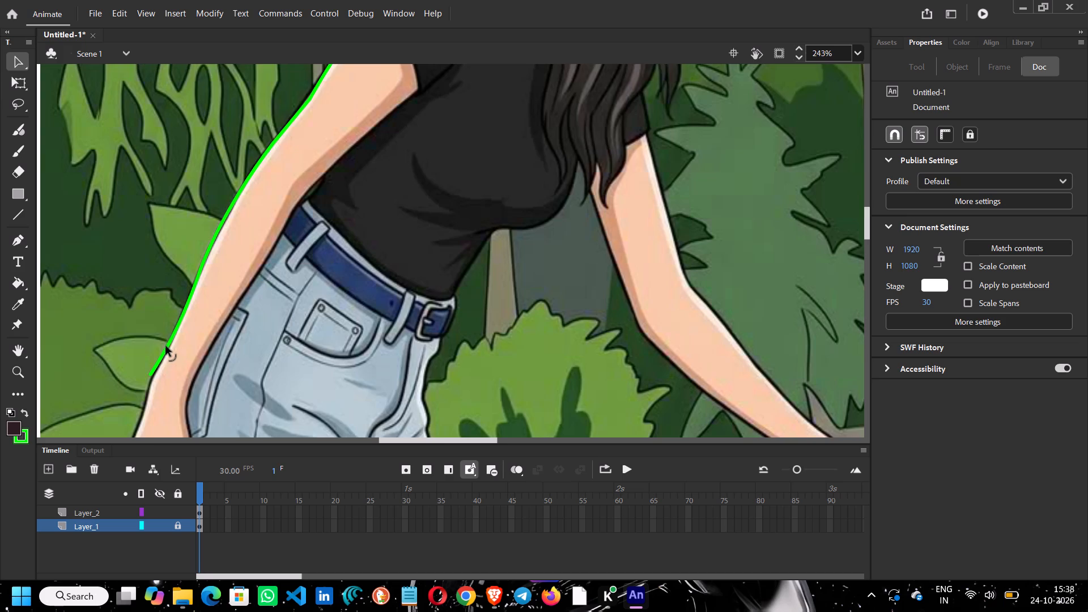
Extend the green line's lower end from the wrist along the back of the hand to beside the fingers.
scroll(169, 341, "down", 1)
left_click_drag(152, 264, 133, 305)
left_click(150, 265)
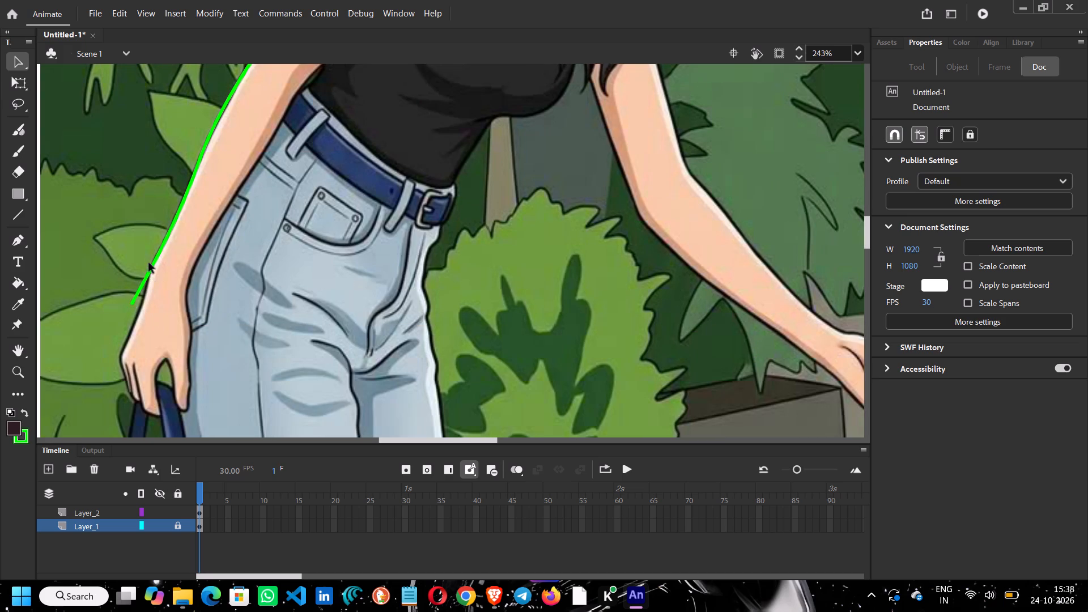
left_click_drag(151, 268, 150, 269, "ctrl")
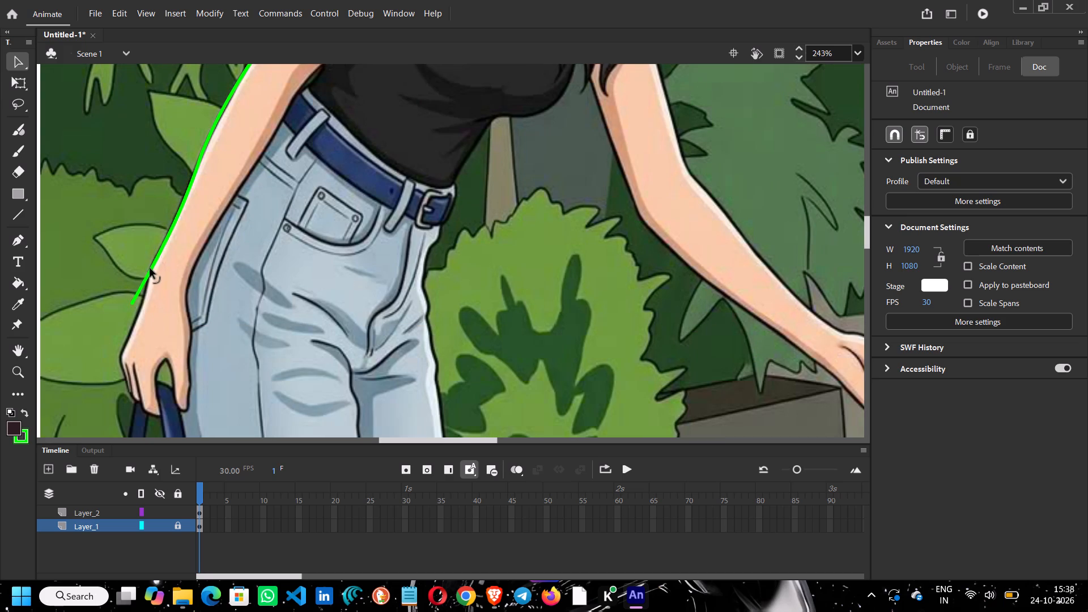
left_click_drag(150, 269, 149, 263, "ctrl")
left_click_drag(149, 263, 148, 262, "ctrl")
left_click_drag(129, 303, 138, 313)
left_click_drag(133, 302, 119, 362)
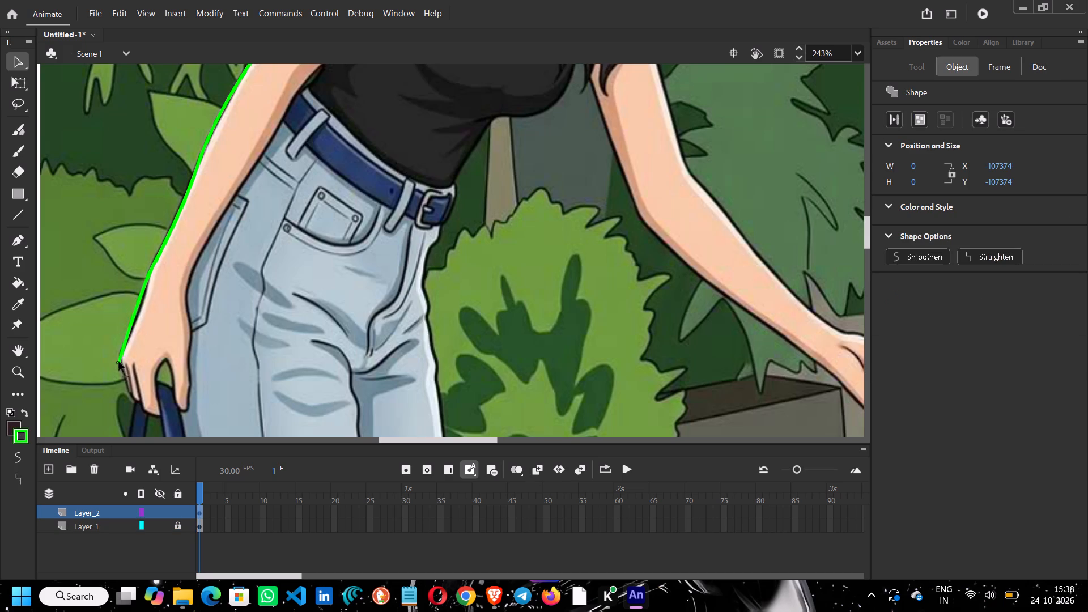
left_click_drag(119, 362, 118, 382)
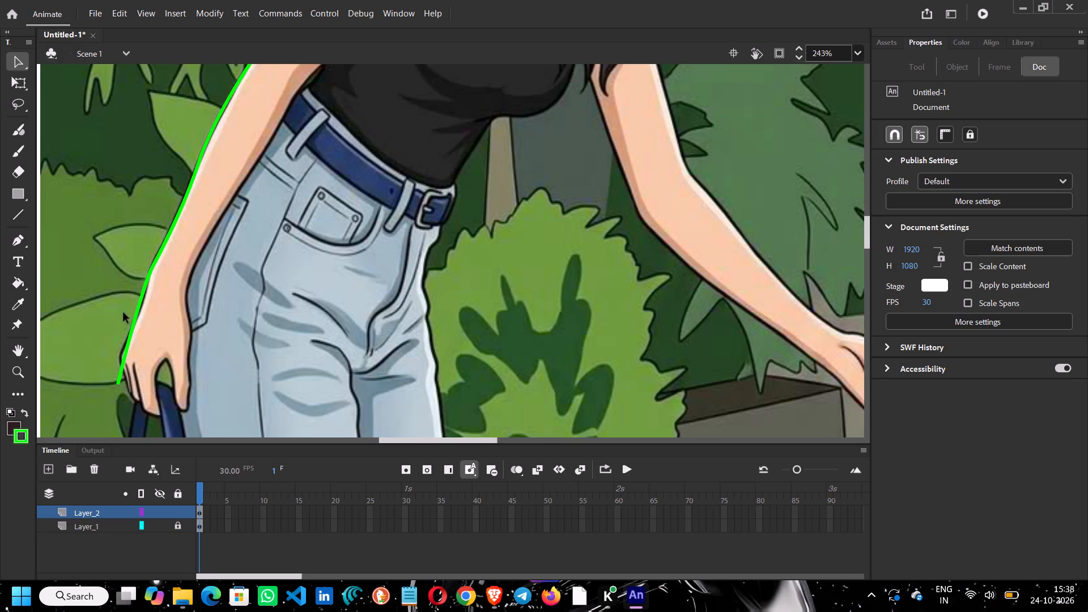
Pull a corner point in the green line onto the knuckle and curve the section from the wrist along the back of the hand.
scroll(123, 313, "up", 3)
scroll(123, 313, "down", 4)
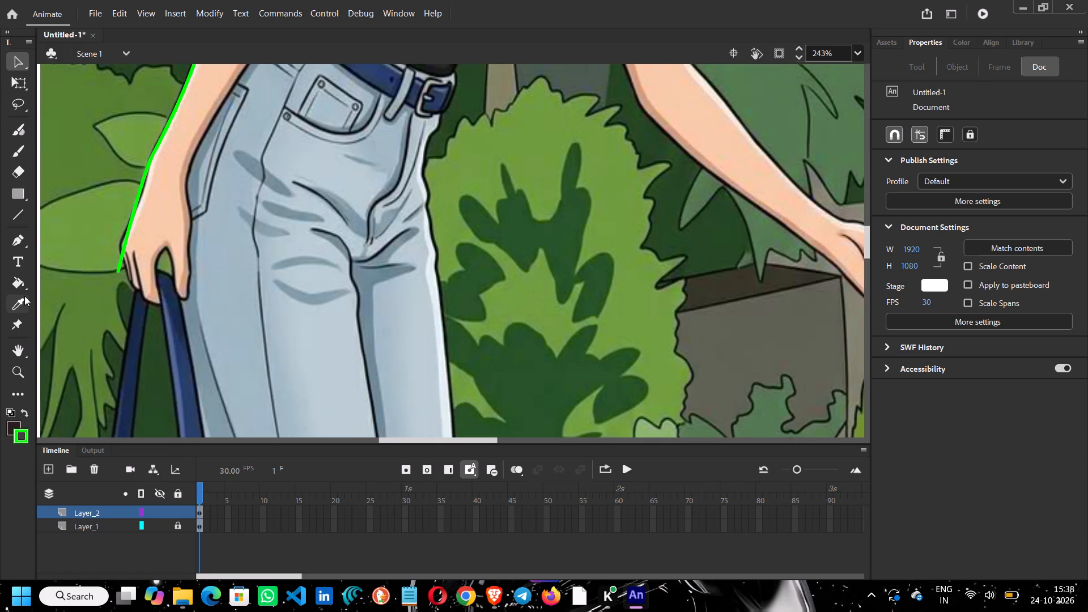
scroll(24, 295, "up", 6, "ctrl")
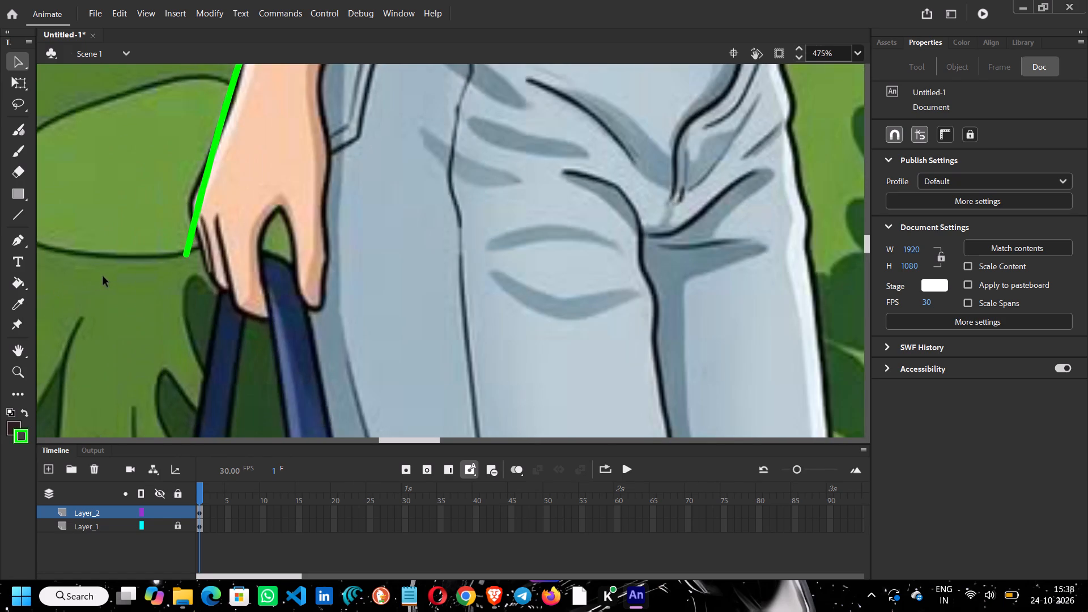
scroll(115, 277, "up", 2)
scroll(169, 306, "down", 1)
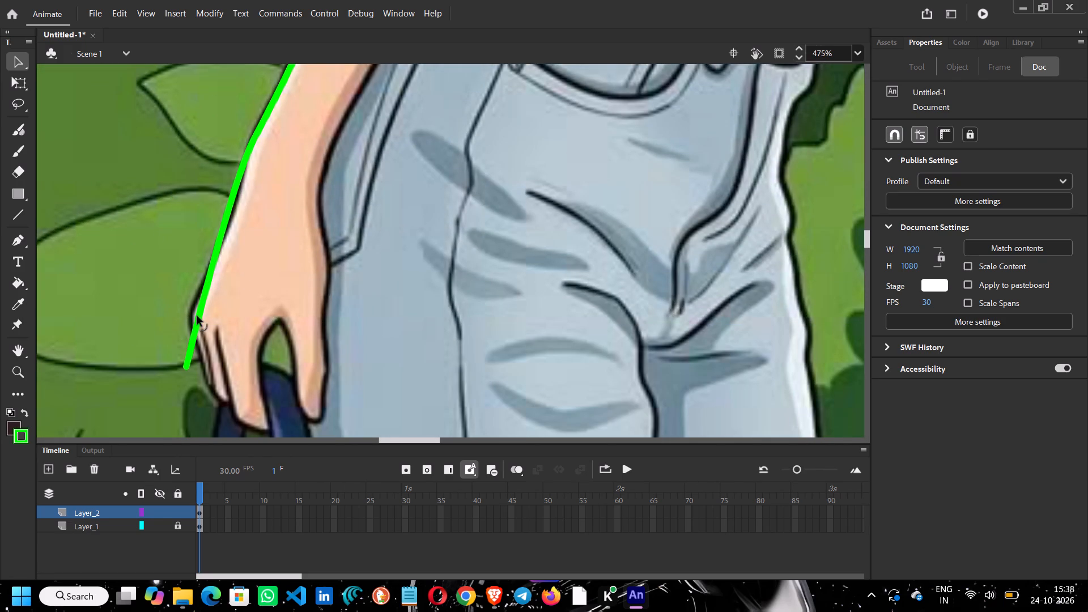
left_click_drag(198, 316, 185, 312, "ctrl")
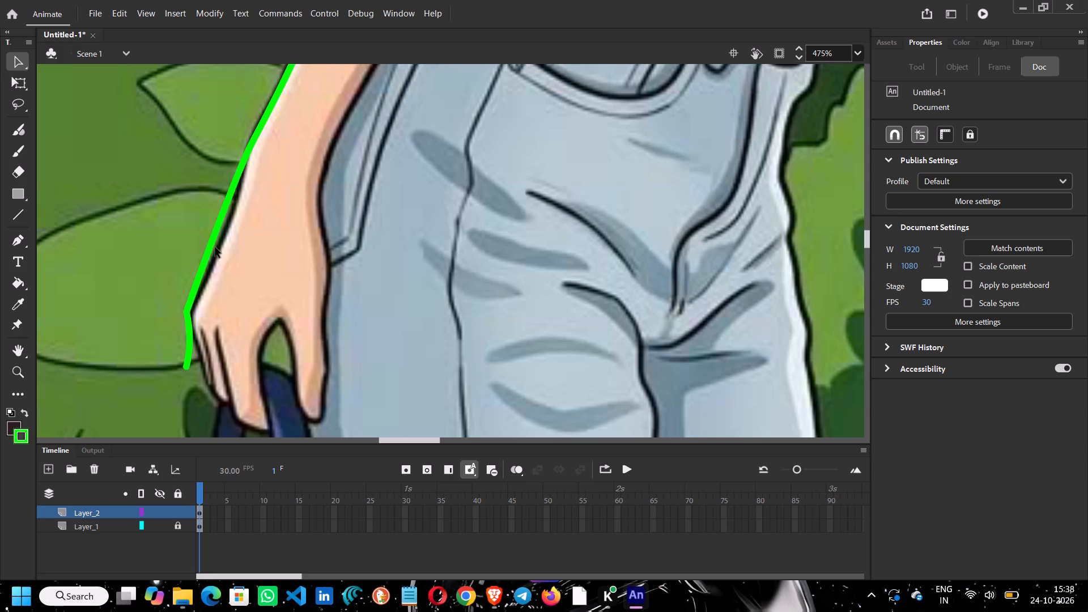
left_click_drag(215, 248, 224, 250)
left_click_drag(214, 245, 219, 246)
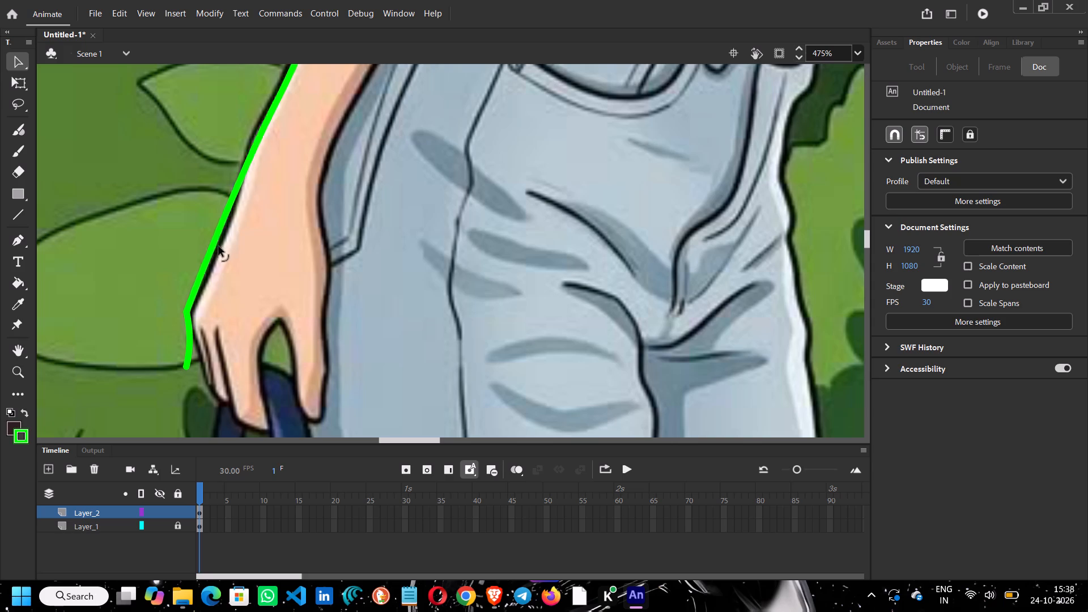
left_click_drag(219, 246, 226, 250)
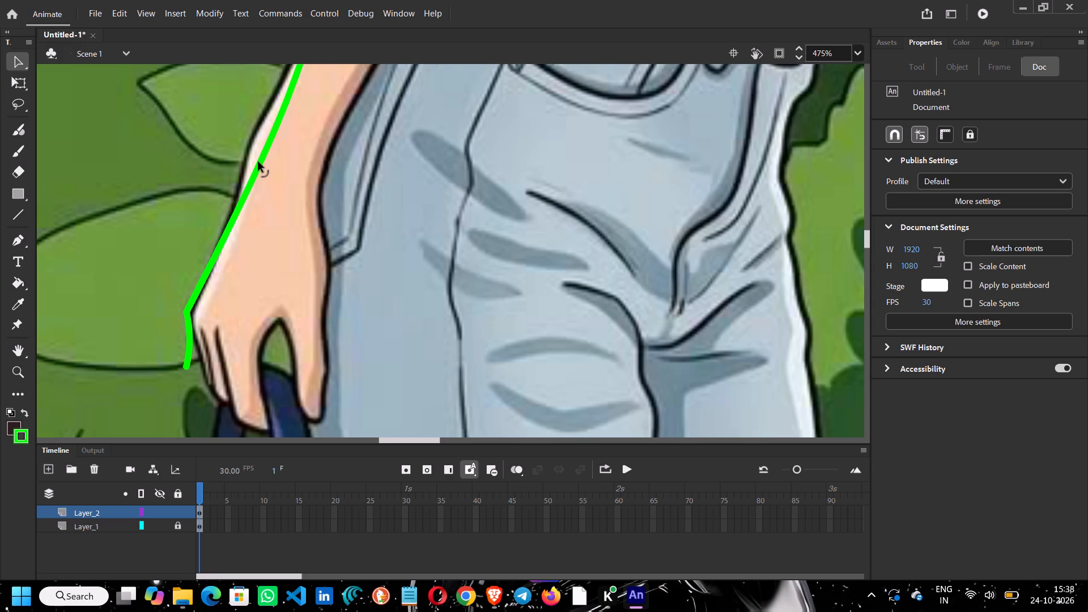
left_click_drag(259, 166, 252, 136)
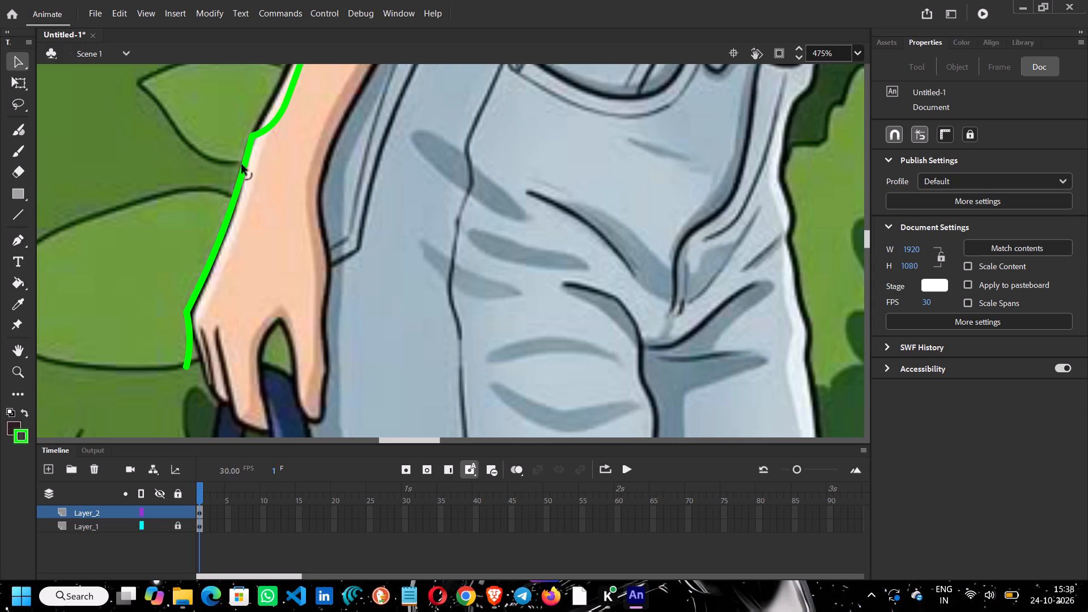
left_click(217, 241)
Bend the green line's section just above the wrist back onto the forearm's outer outline.
scroll(279, 237, "up", 1)
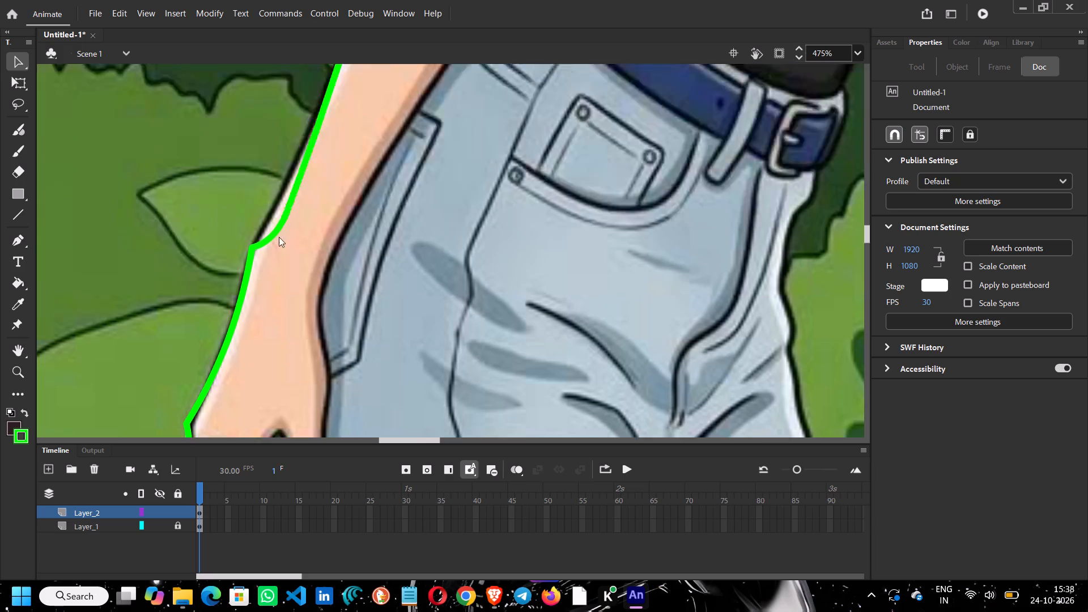
scroll(279, 237, "up", 1)
left_click_drag(284, 331, 284, 308)
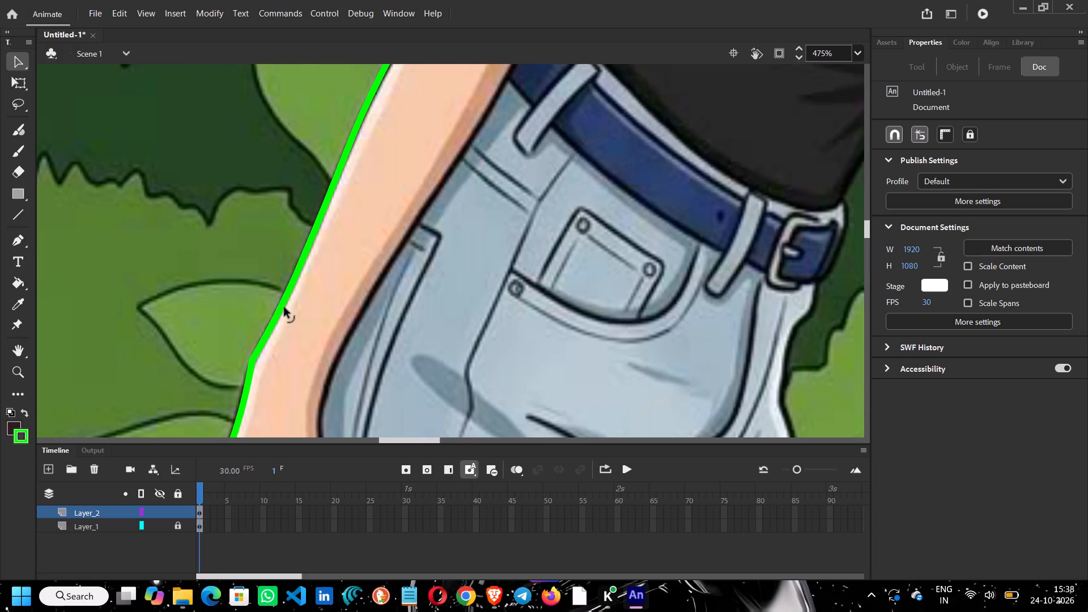
left_click_drag(284, 308, 285, 308)
Extend the green line's lower end across the fingers and pull a corner point onto the outermost fingertip.
scroll(338, 300, "down", 2)
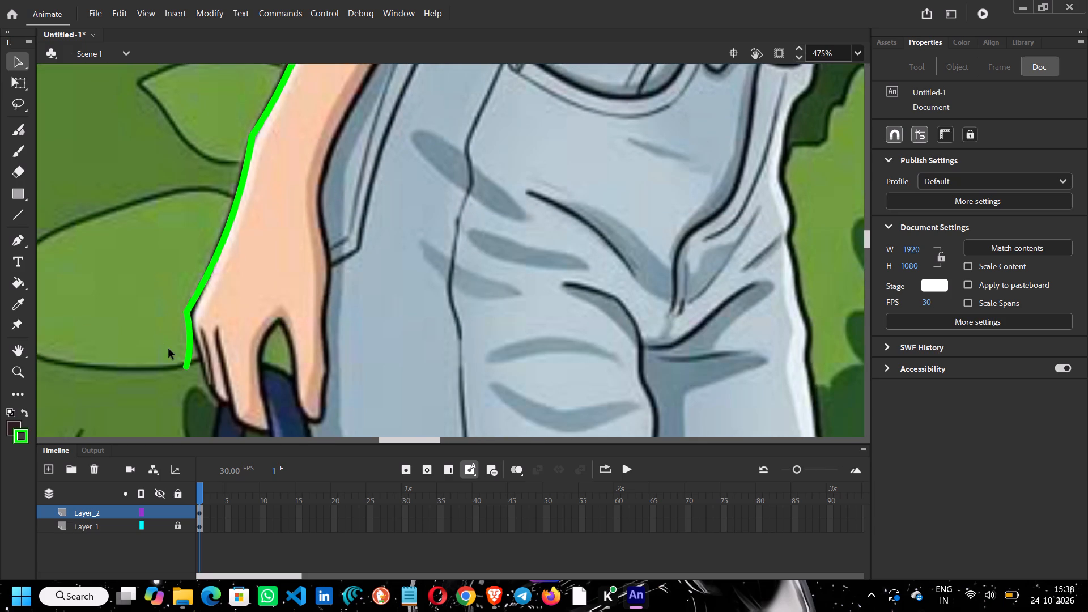
left_click_drag(184, 367, 231, 409)
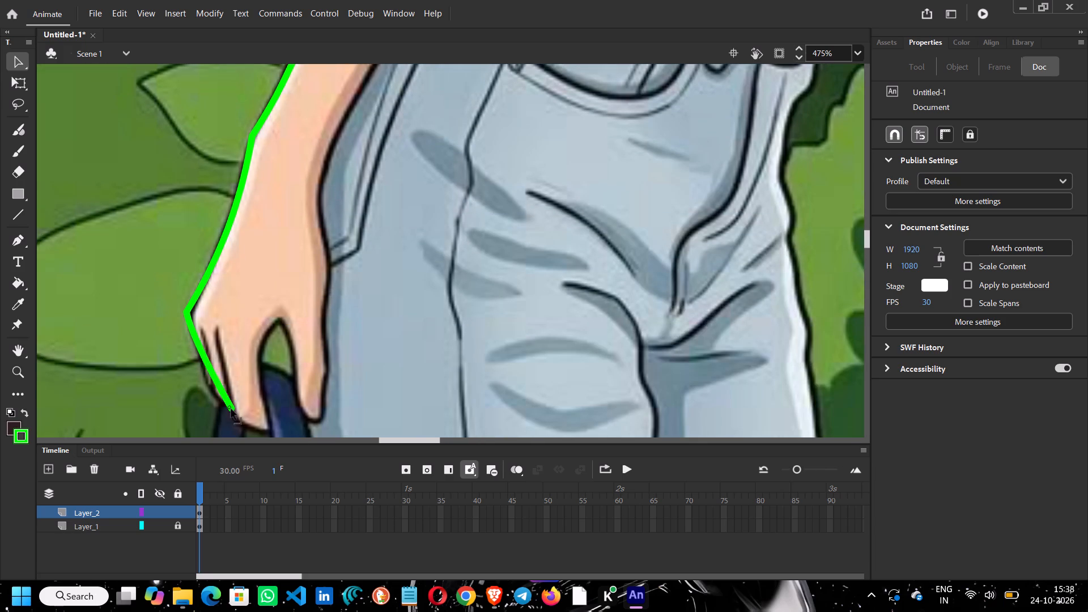
left_click_drag(231, 409, 255, 399)
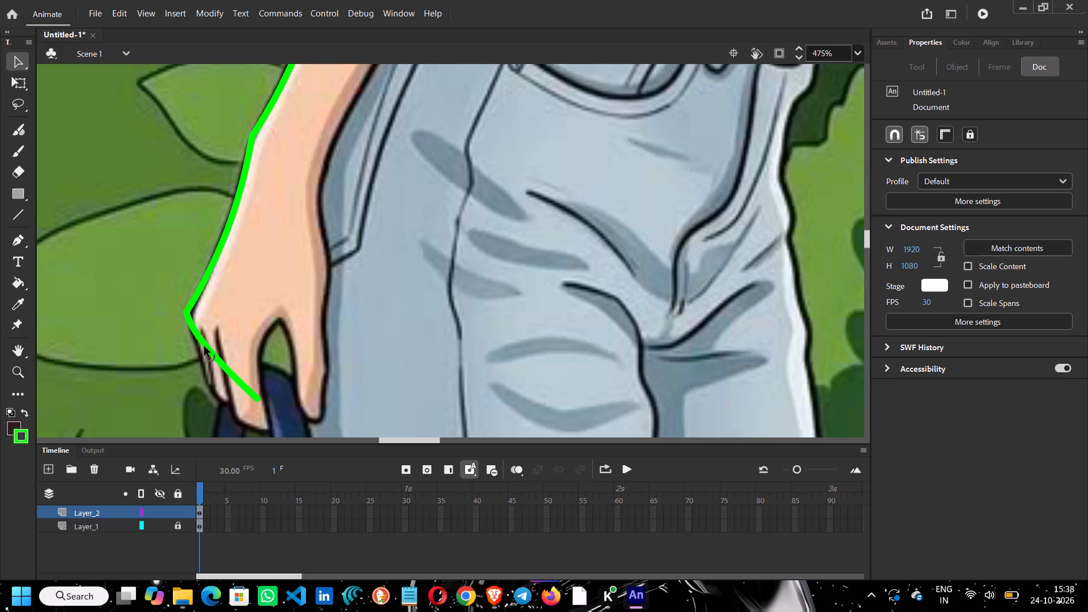
left_click_drag(205, 347, 203, 379, "ctrl")
left_click_drag(217, 376, 217, 396)
left_click_drag(211, 384, 211, 398)
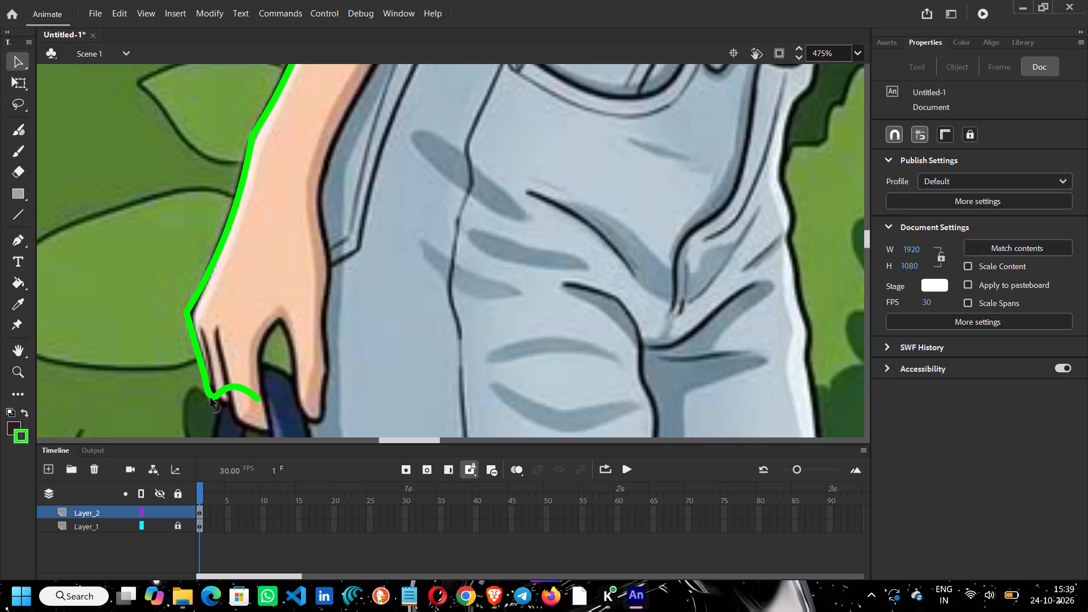
left_click_drag(211, 398, 212, 397)
left_click_drag(232, 387, 232, 388, "ctrl")
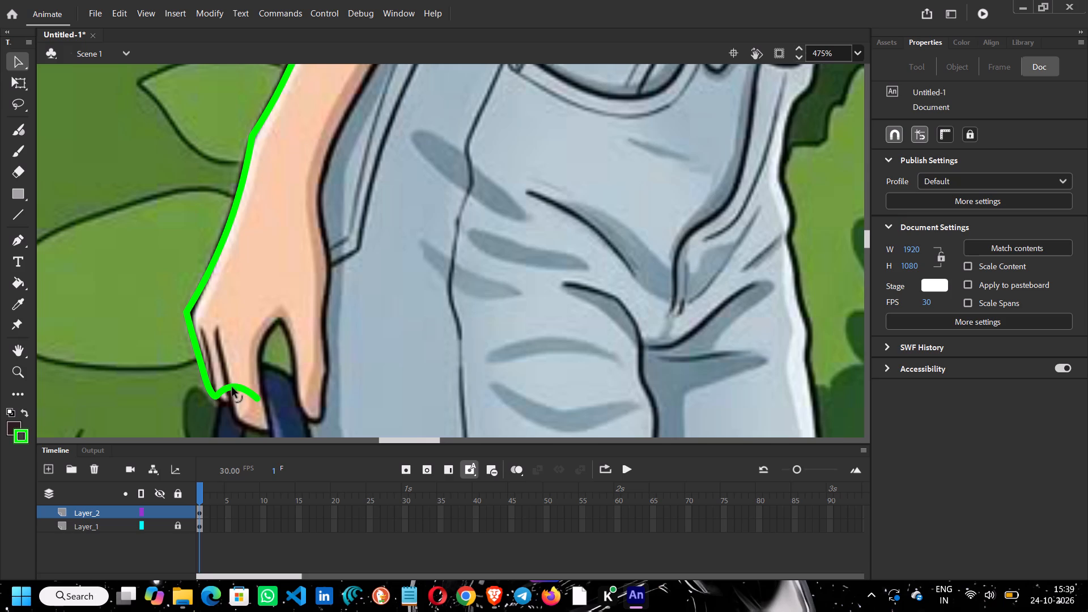
Pull corner points onto the remaining fingertips so the green line follows the lower edge to the longest finger's tip.
left_click_drag(232, 388, 236, 419, "ctrl")
left_click(225, 398)
left_click_drag(248, 398, 253, 408)
left_click_drag(259, 397, 266, 418)
left_click_drag(266, 418, 270, 432)
left_click_drag(269, 432, 280, 385)
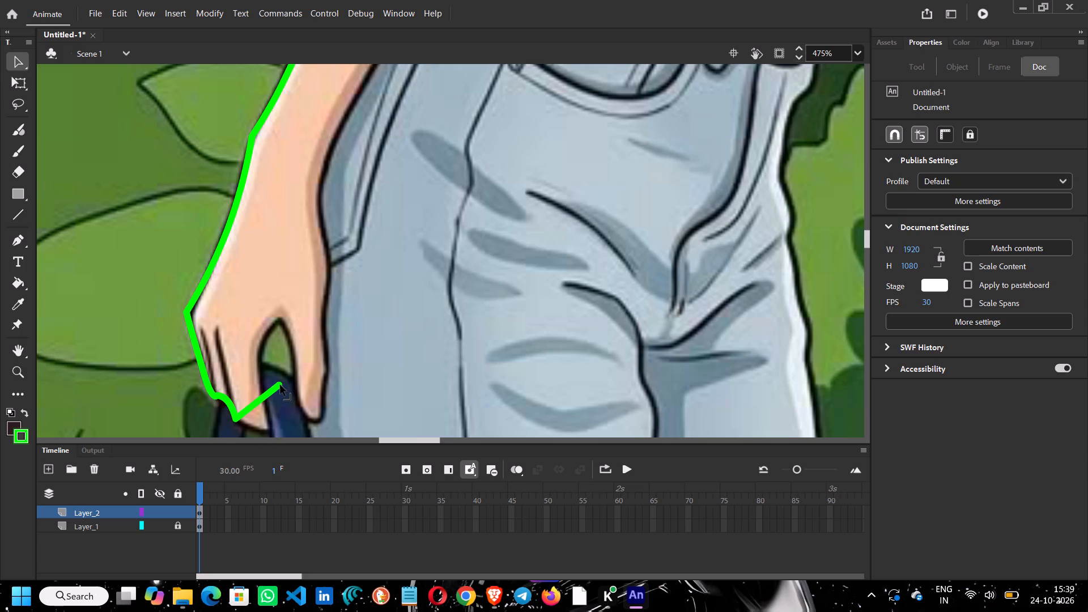
left_click_drag(260, 402, 272, 433, "ctrl")
Extend the green line up the longest finger's inner edge and arch it over the gap between the fingers and thumb.
left_click_drag(279, 386, 284, 321)
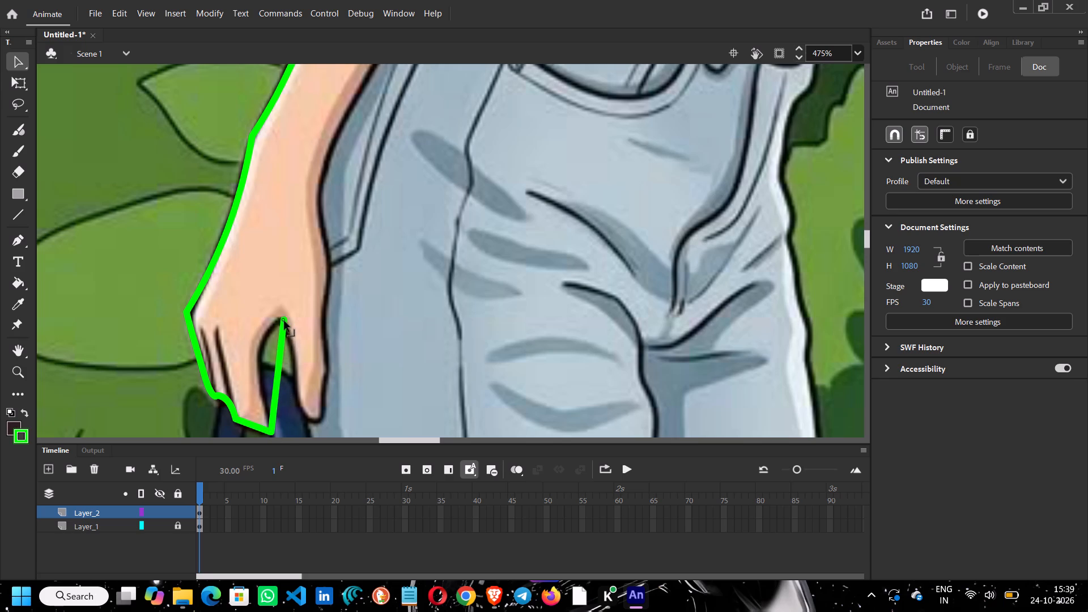
left_click_drag(284, 321, 282, 324)
left_click_drag(277, 360, 262, 344, "ctrl")
left_click_drag(263, 373, 256, 374)
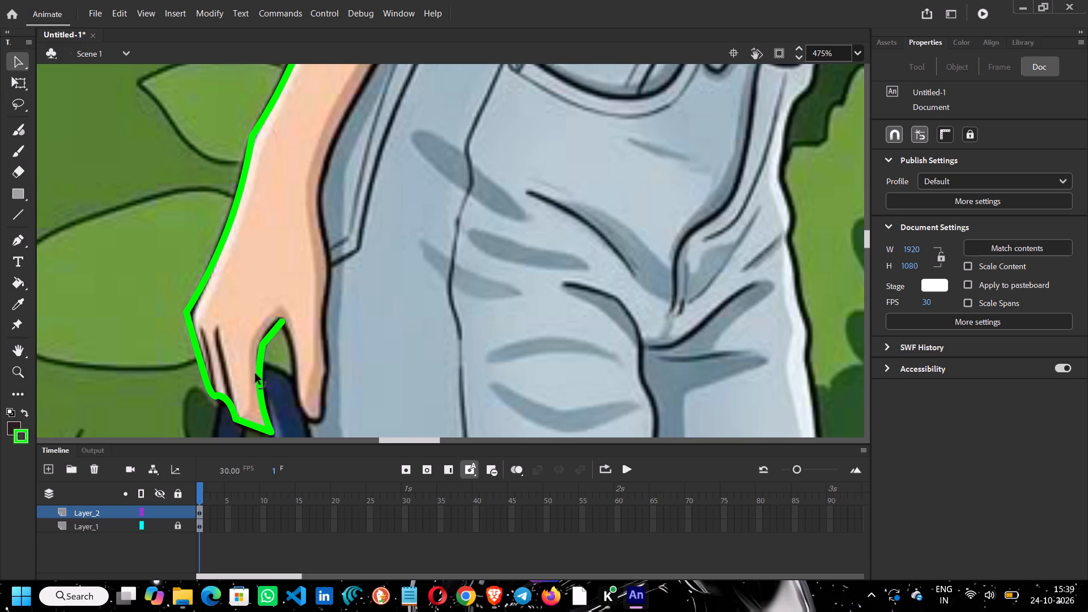
left_click_drag(256, 374, 257, 373)
left_click_drag(271, 335, 267, 329)
left_click_drag(262, 339, 257, 347)
left_click_drag(284, 321, 291, 352)
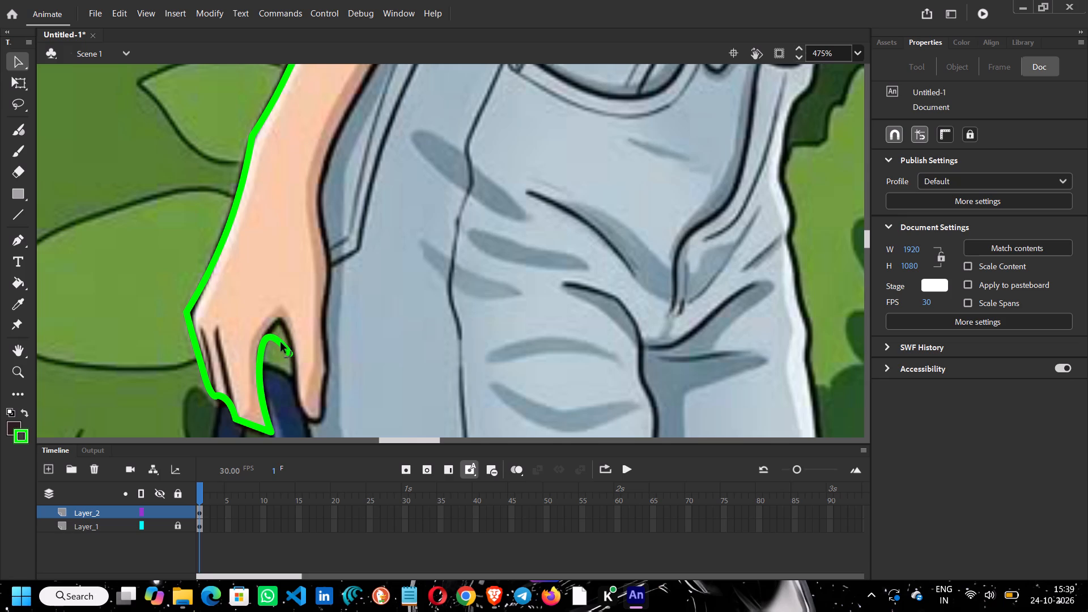
left_click_drag(281, 343, 284, 338)
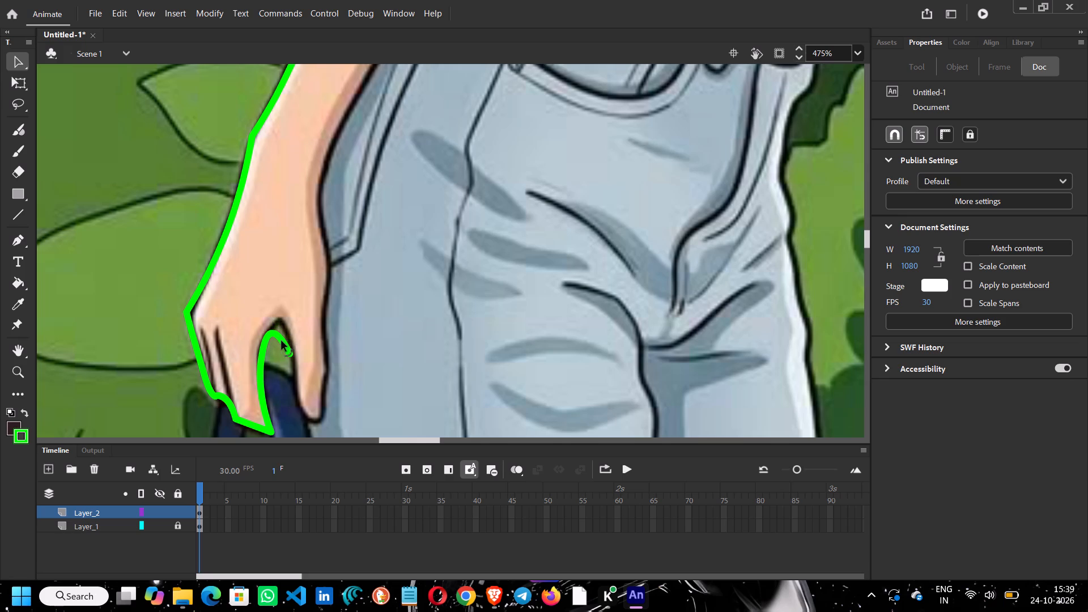
left_click_drag(282, 341, 281, 321, "ctrl")
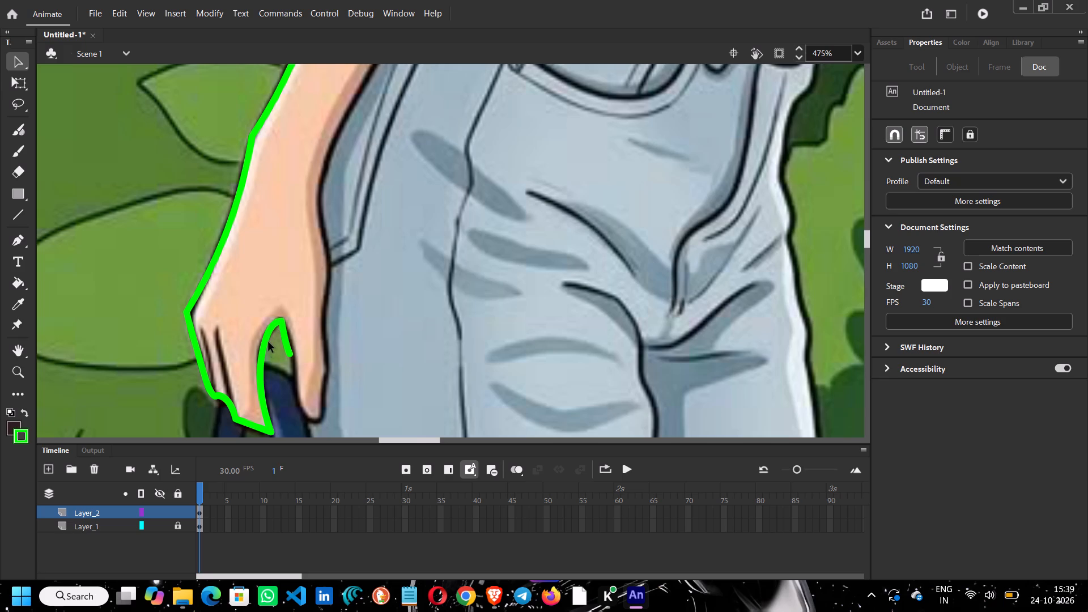
left_click(269, 342)
Extend the green line down the thumb's inner edge and curve it around the thumb tip.
left_click_drag(292, 351, 292, 403)
left_click_drag(292, 403, 334, 407)
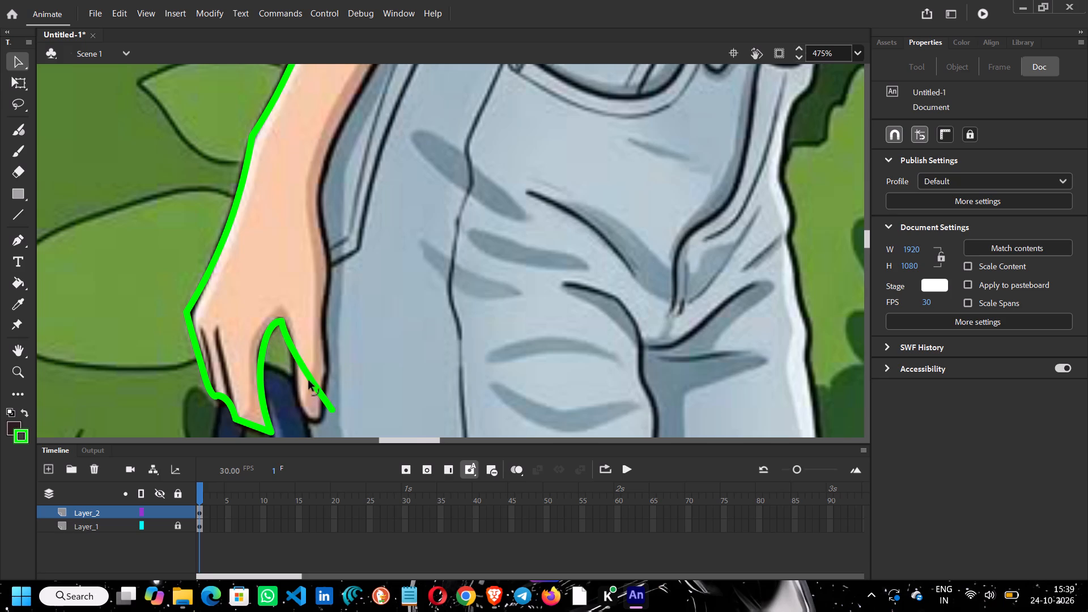
left_click_drag(307, 368, 303, 399, "ctrl")
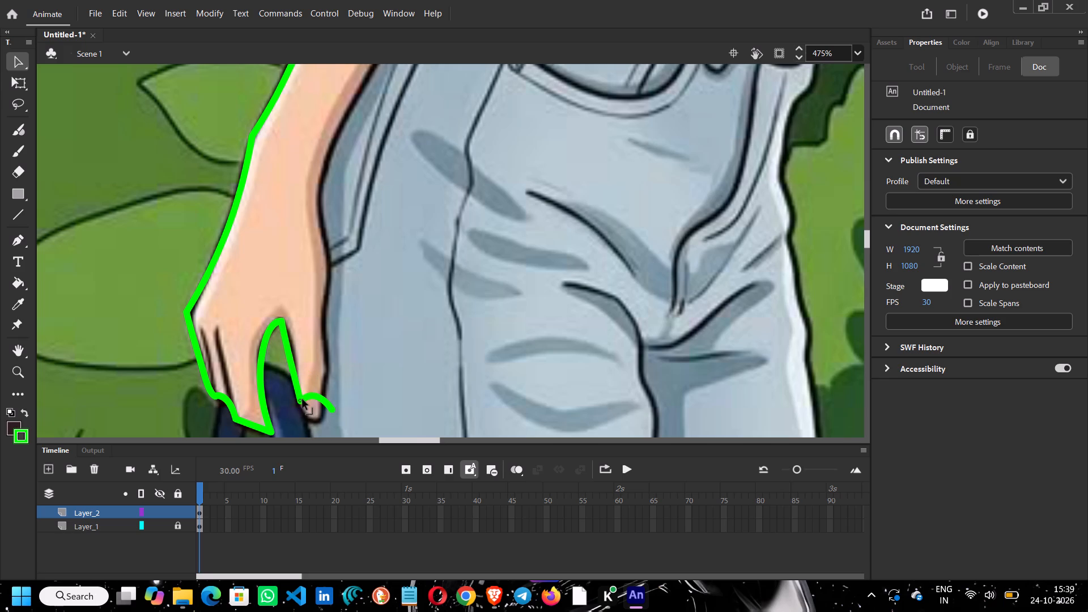
left_click_drag(303, 399, 300, 396, "ctrl")
left_click_drag(291, 359, 295, 353)
left_click_drag(310, 396, 311, 420)
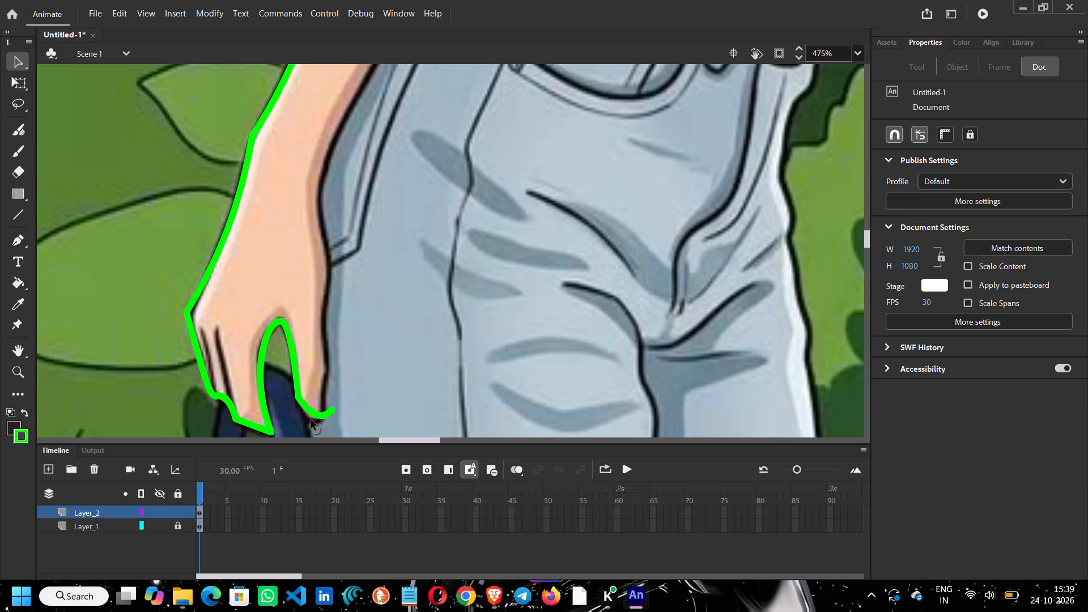
left_click_drag(311, 420, 311, 428)
Extend the green line up the thumb's outer edge to its base and refit the corner at the thumb tip.
left_click_drag(335, 406, 333, 355)
left_click_drag(333, 410, 326, 379)
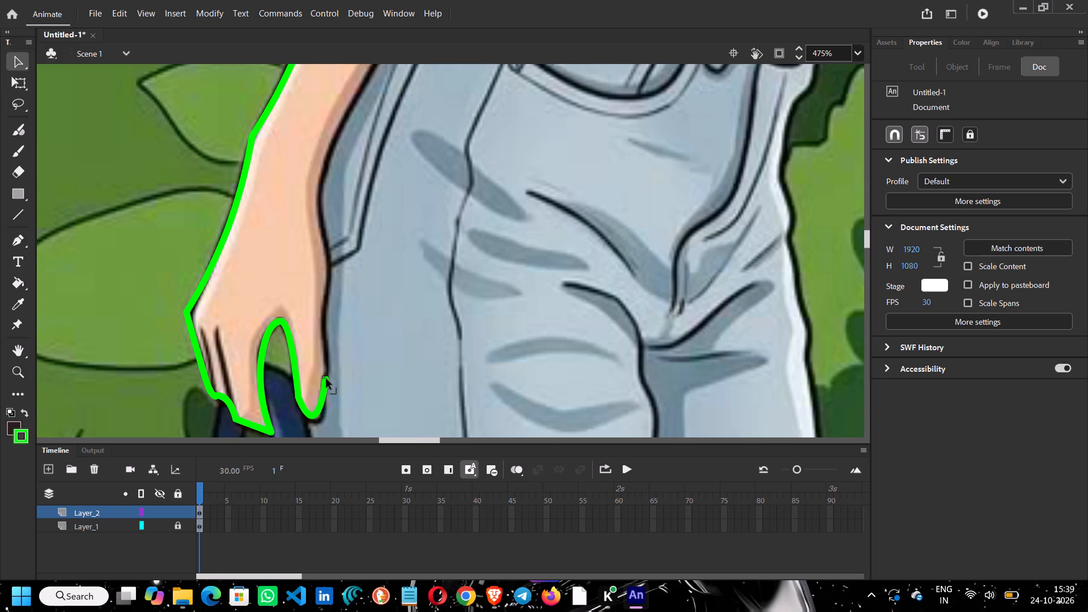
left_click_drag(326, 379, 327, 316)
left_click_drag(319, 389, 322, 428, "ctrl")
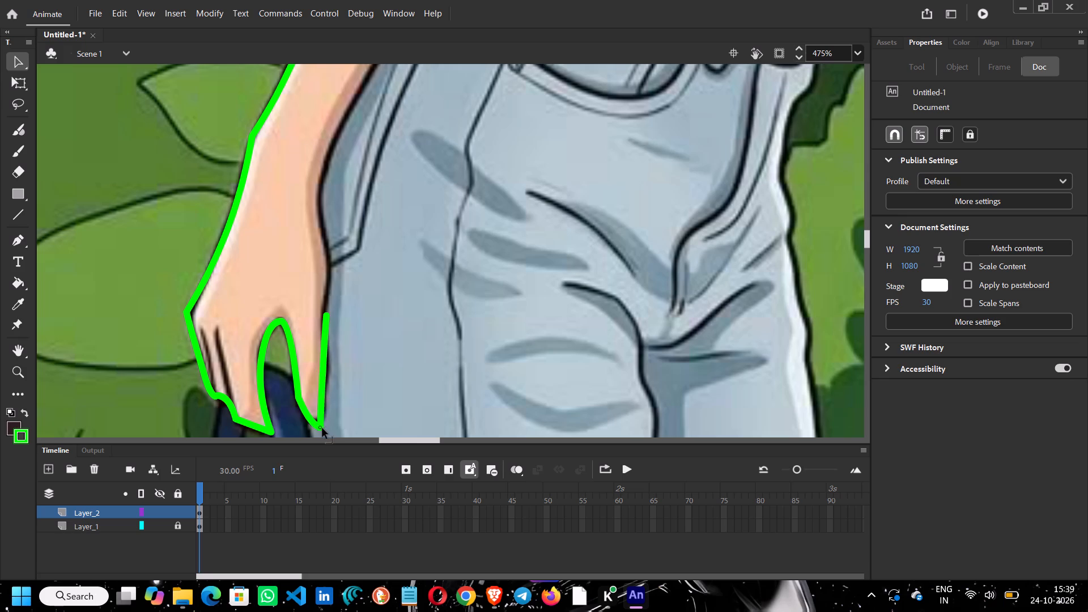
left_click_drag(322, 428, 326, 419, "ctrl")
left_click(314, 419)
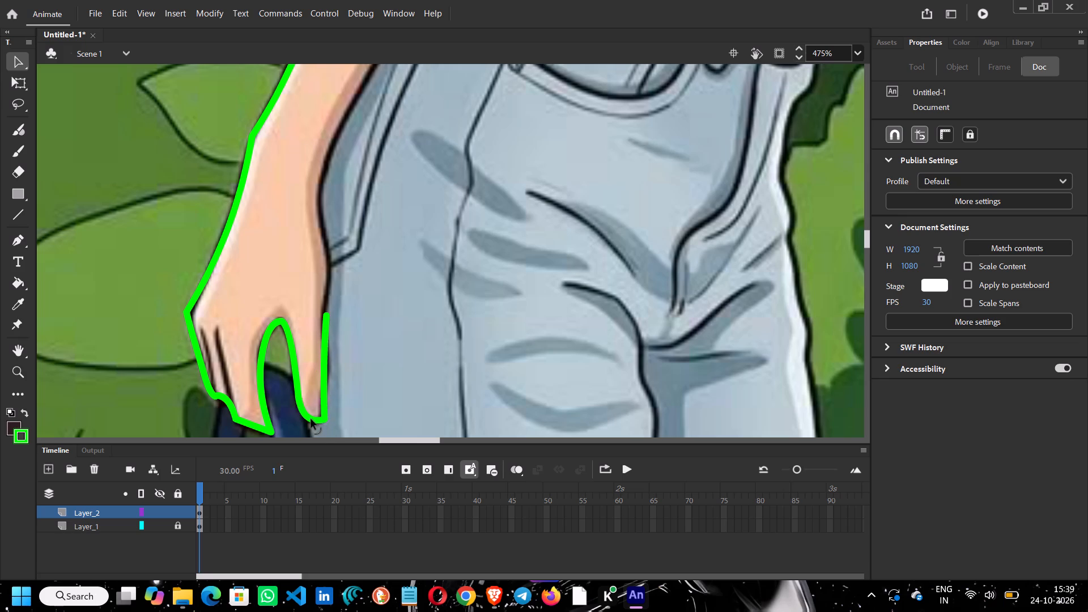
left_click(326, 416)
Bulge the green line at the thumb's side, extend its end past the wrist onto the forearm, and corner it at the wrist.
left_click_drag(325, 373, 332, 370, "ctrl")
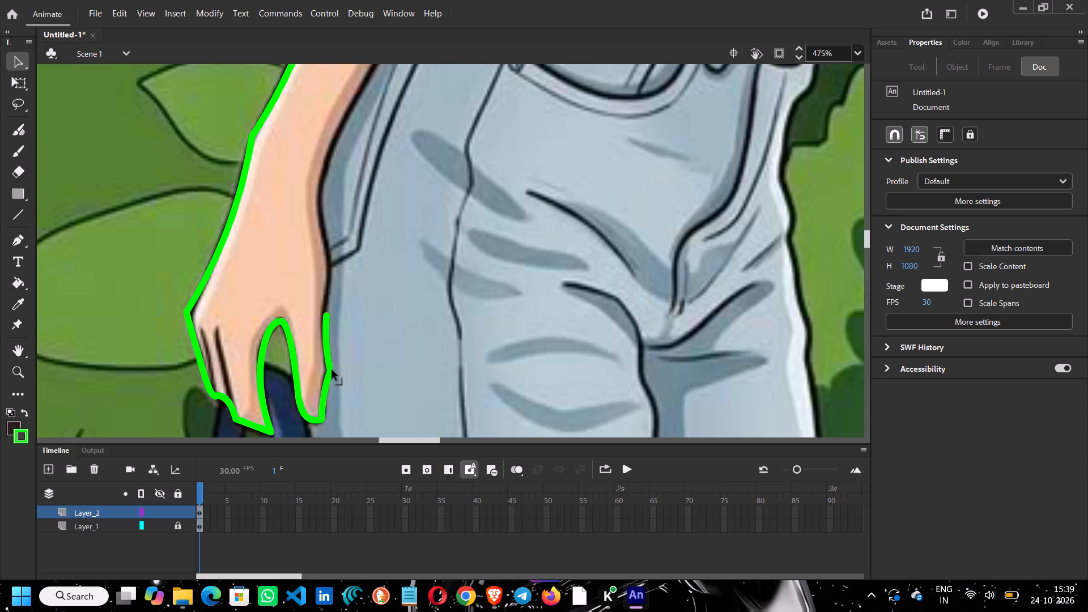
left_click_drag(332, 370, 333, 369, "ctrl")
left_click(325, 321)
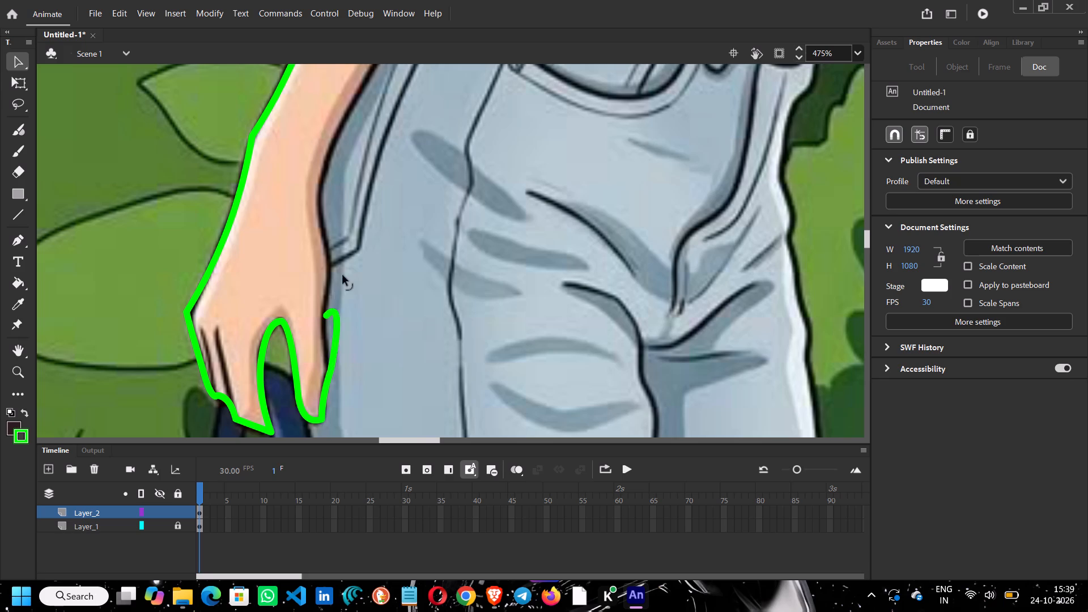
left_click_drag(329, 317, 331, 239)
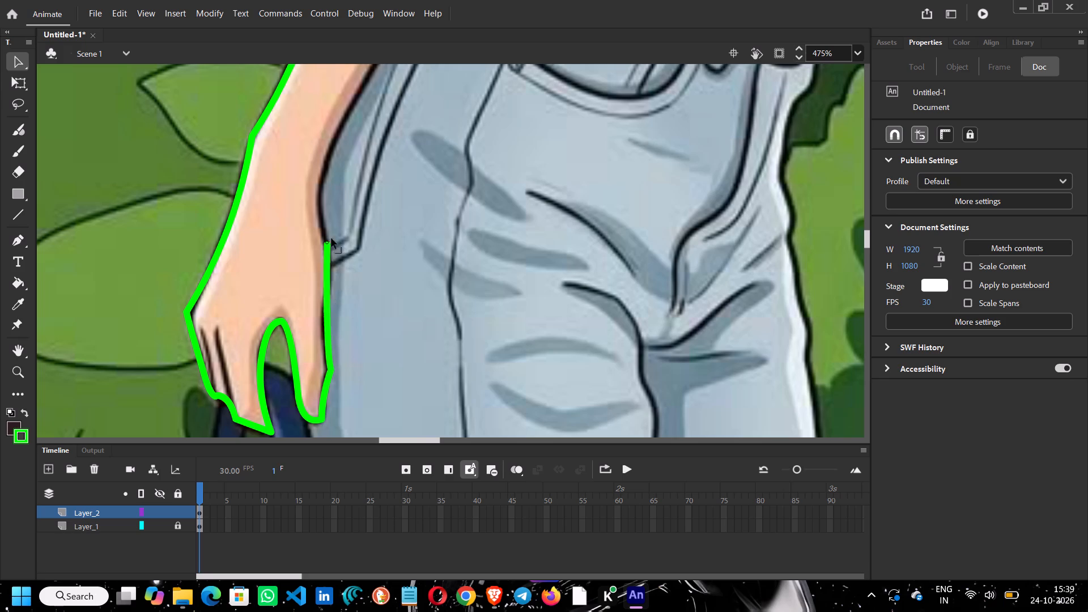
left_click_drag(331, 239, 364, 107)
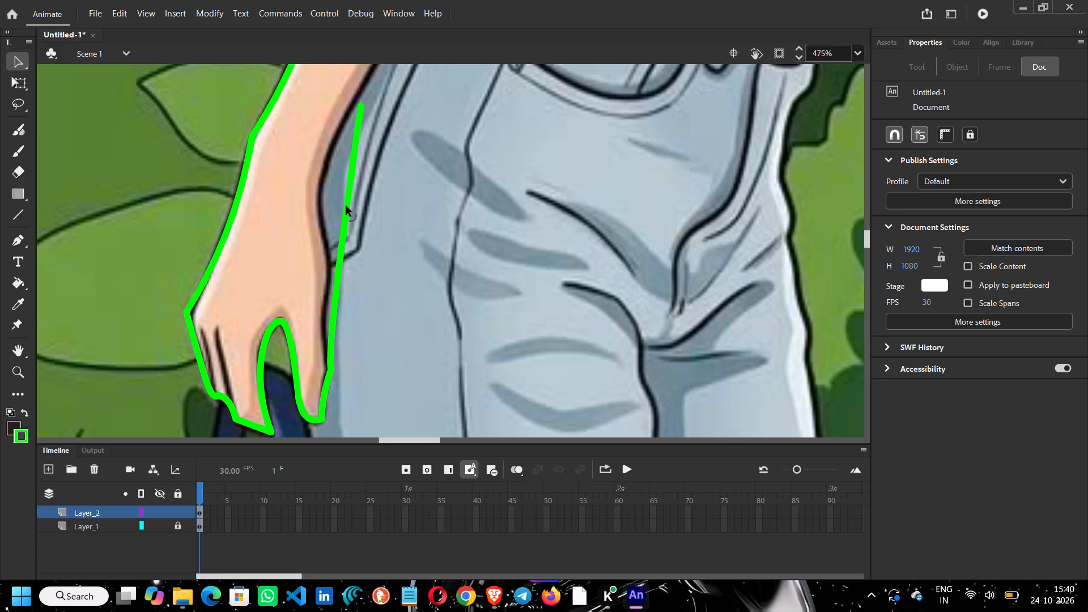
left_click_drag(353, 182, 326, 181, "ctrl")
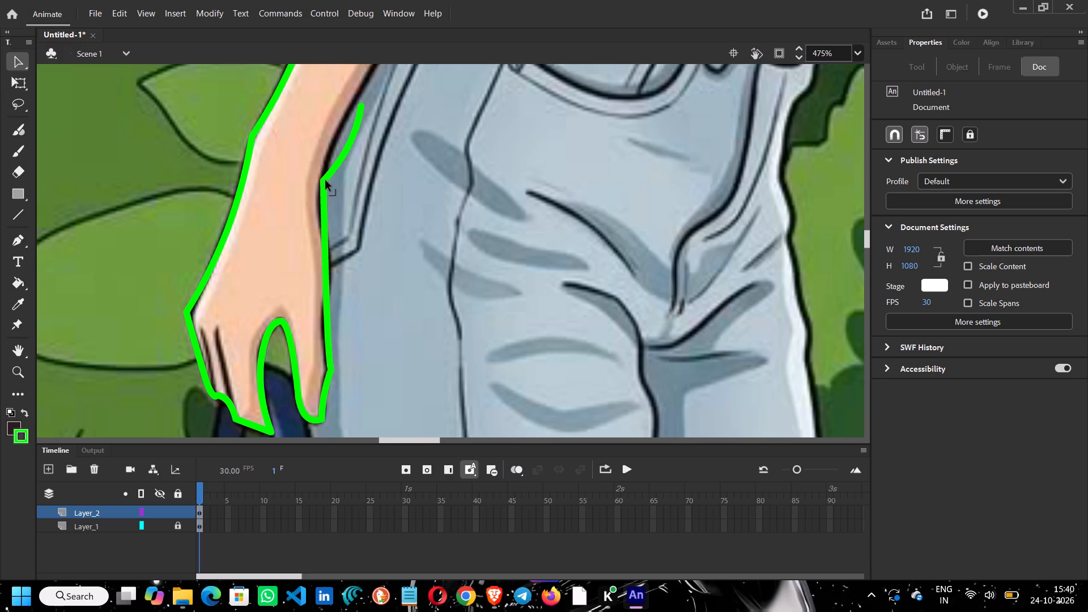
left_click_drag(326, 181, 323, 206, "ctrl")
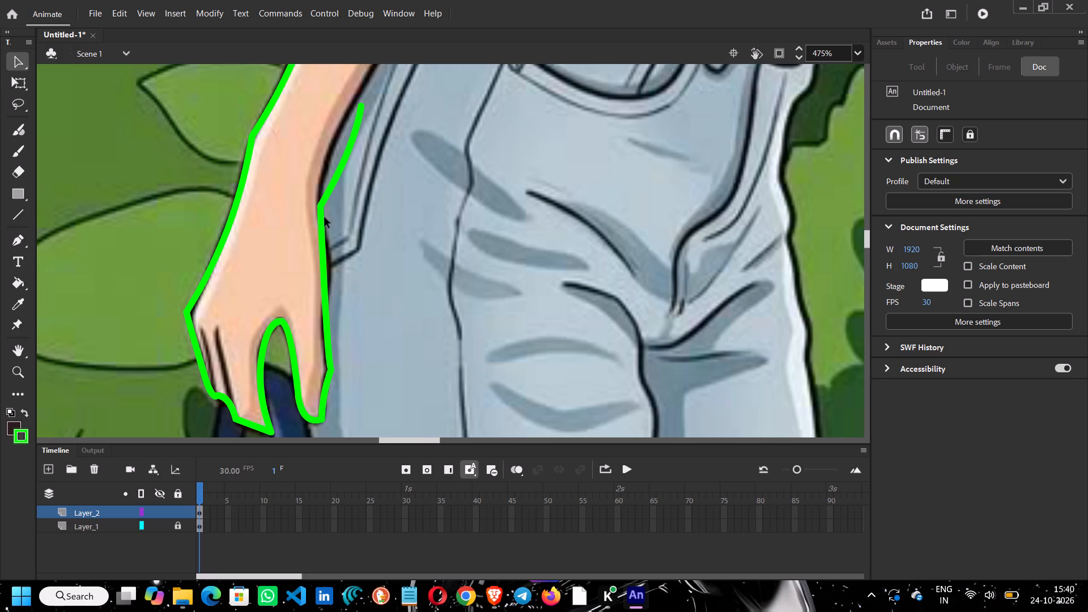
Refit the green line along the hand's jeans-side edge, adding a corner at the thumb's base and straightening the stretch down to the thumb tip.
left_click_drag(322, 266, 331, 251)
left_click_drag(336, 309, 325, 320, "ctrl")
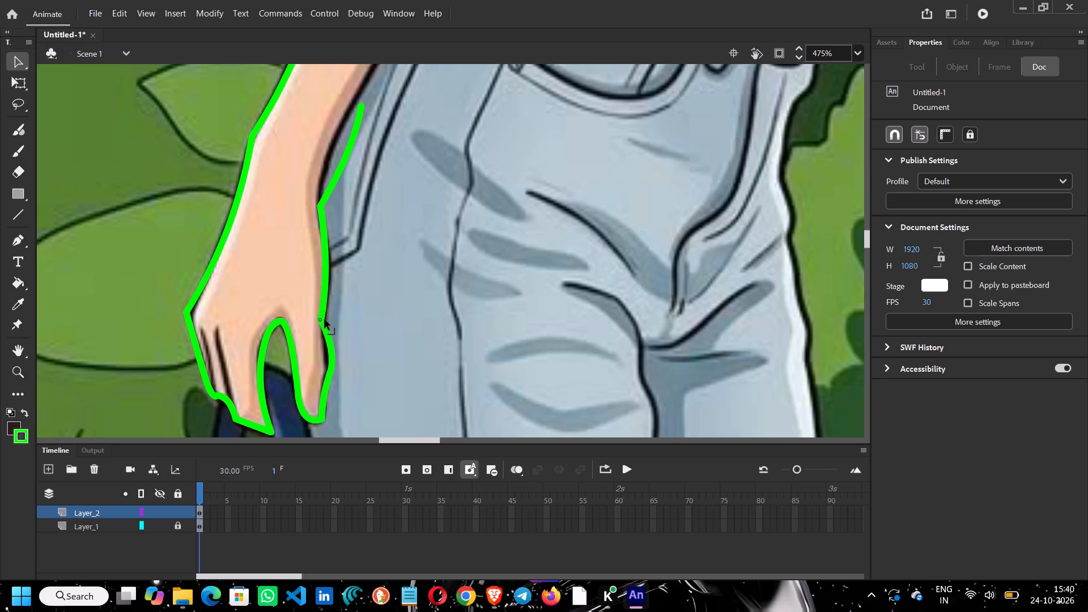
left_click_drag(325, 320, 325, 320, "ctrl")
left_click_drag(330, 266, 337, 274)
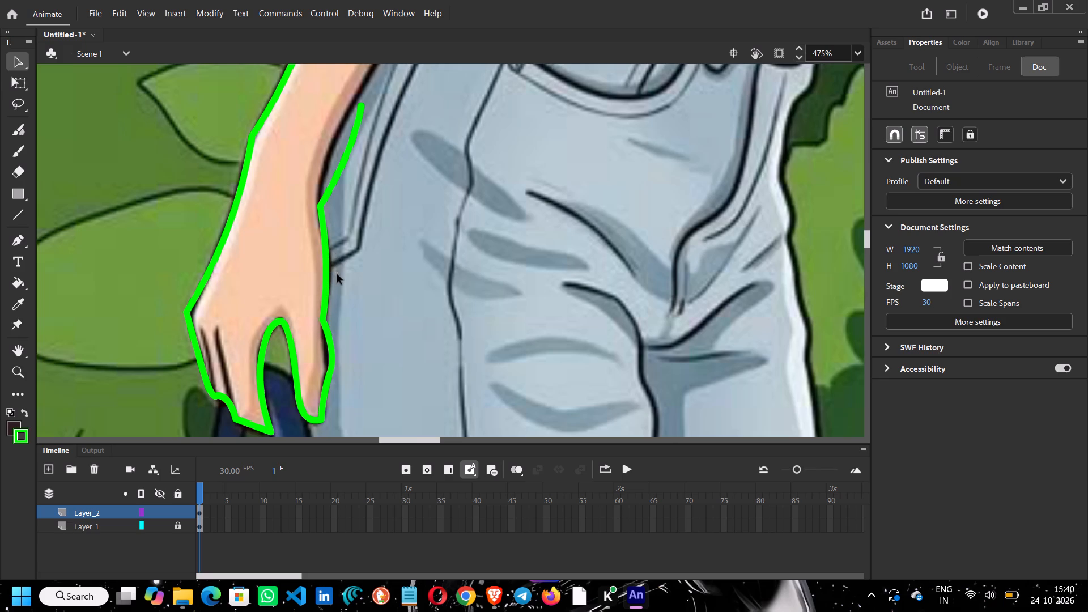
left_click(328, 271)
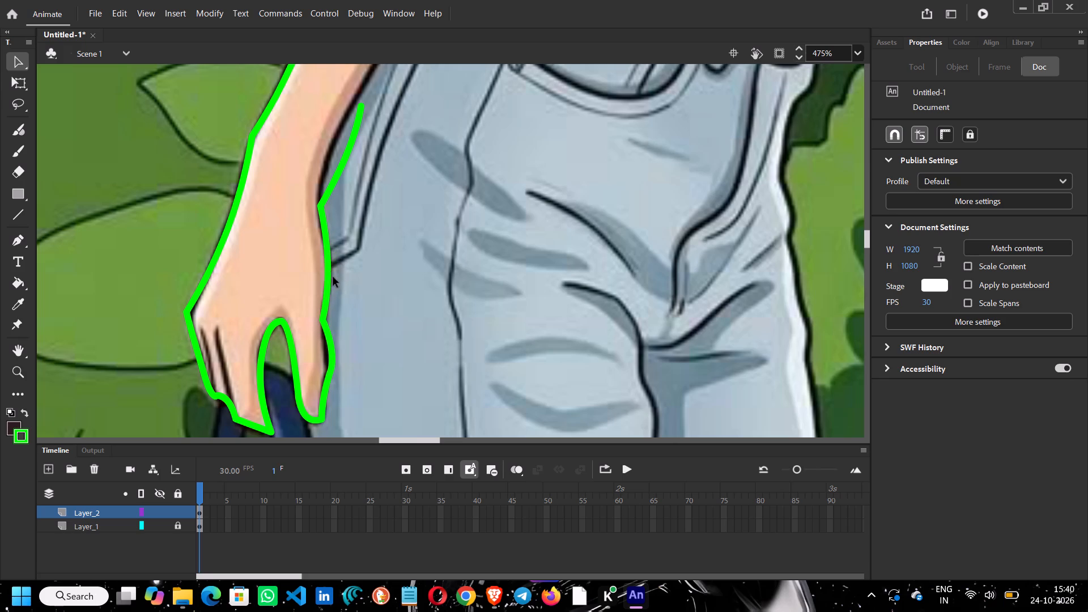
left_click_drag(332, 353, 329, 346)
left_click(332, 367)
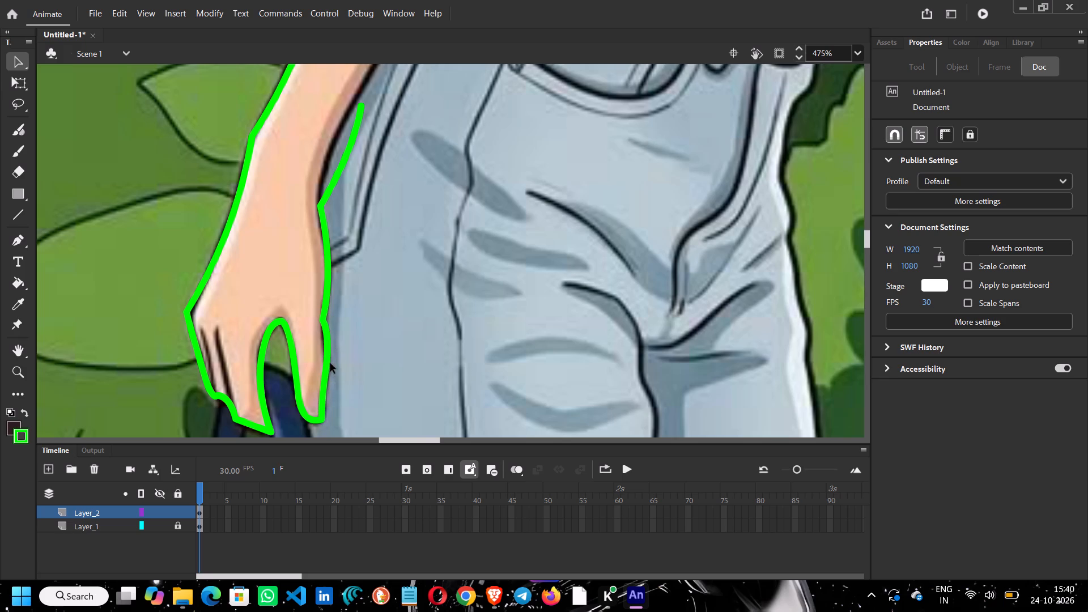
left_click_drag(330, 337, 326, 355)
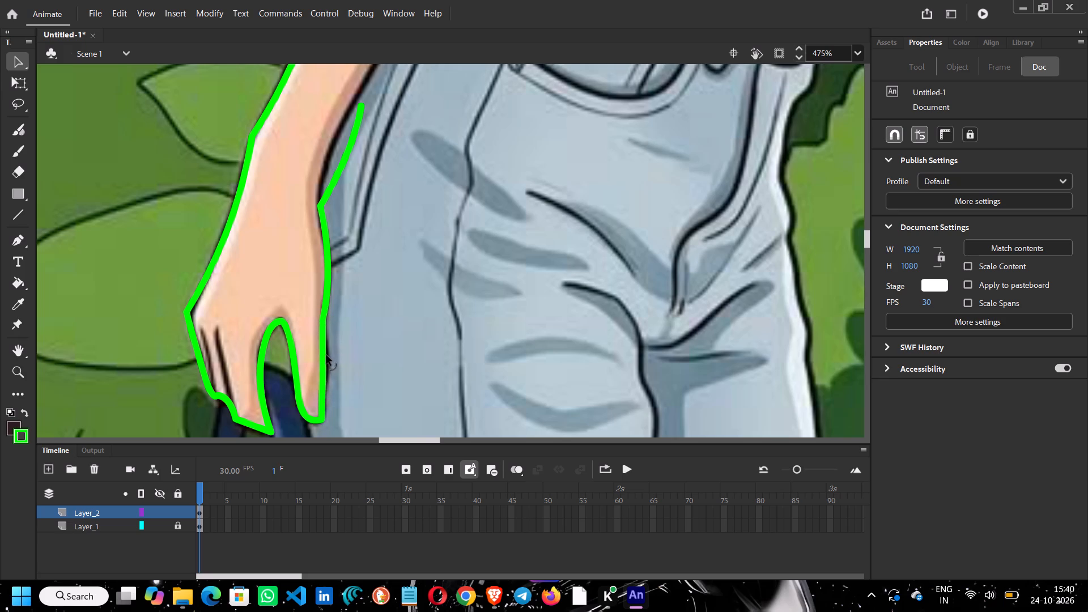
left_click_drag(326, 355, 329, 358)
Curve the green line around the wrist and extend its end up the forearm's inner edge past the back pocket's top corner.
scroll(335, 351, "up", 1)
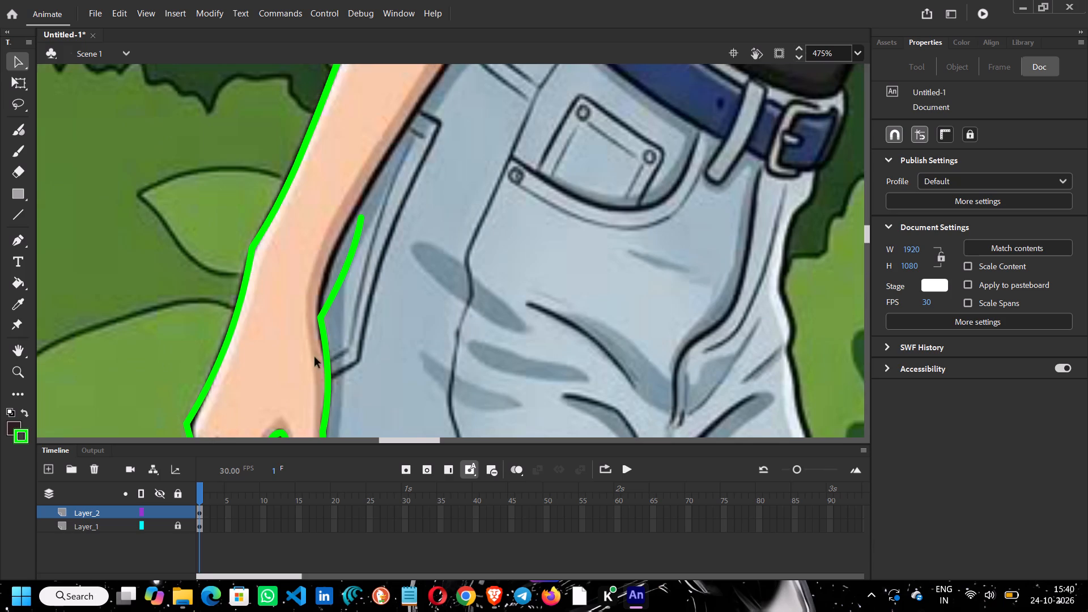
left_click(324, 341)
left_click_drag(335, 295, 313, 287)
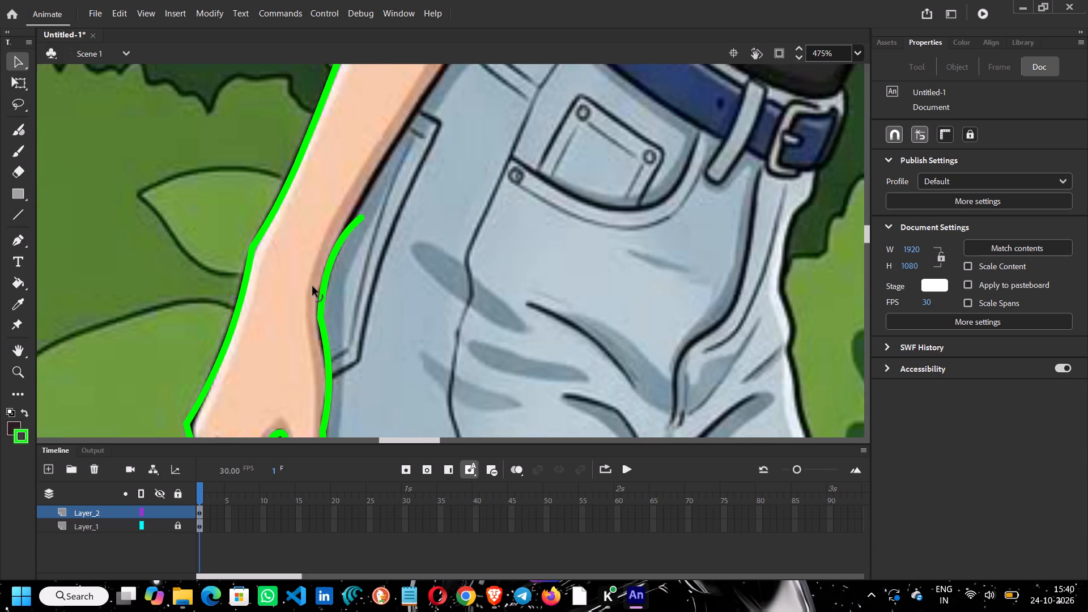
left_click_drag(313, 287, 311, 290)
scroll(422, 380, "up", 1)
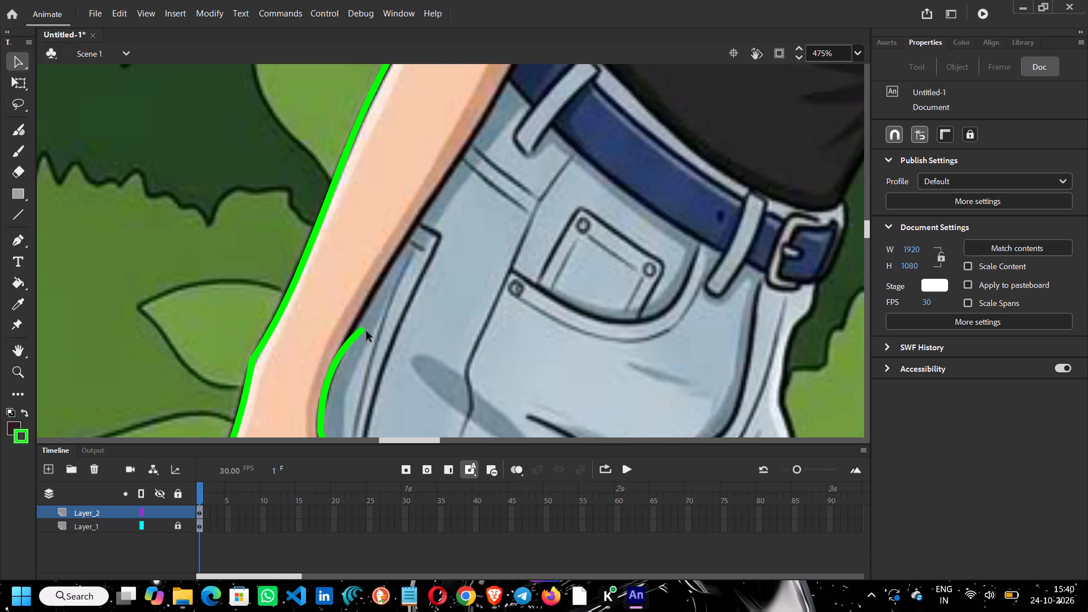
left_click_drag(361, 332, 422, 229)
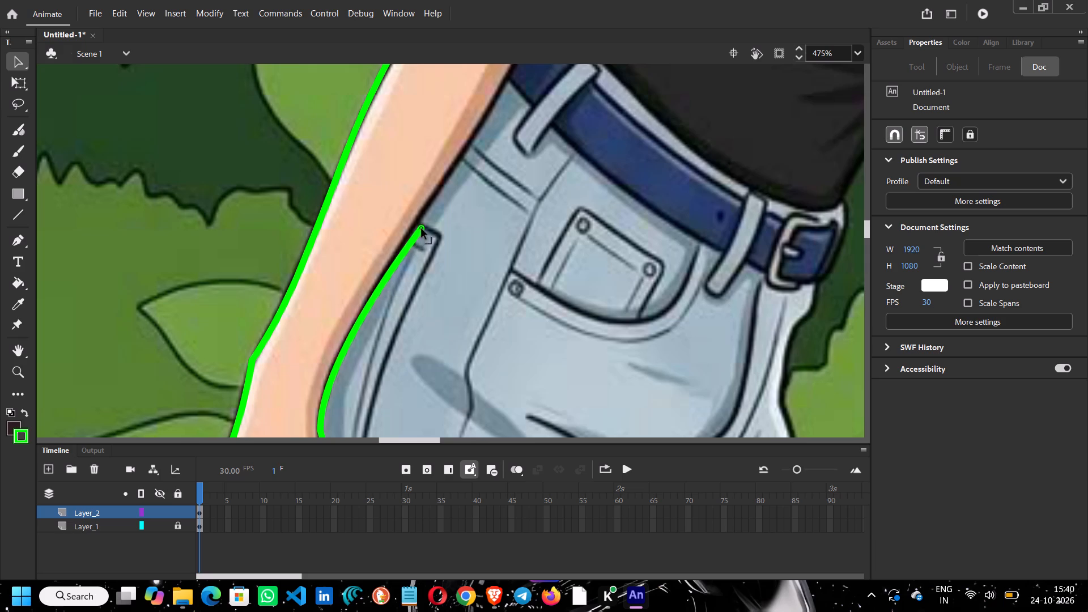
left_click_drag(422, 229, 430, 204)
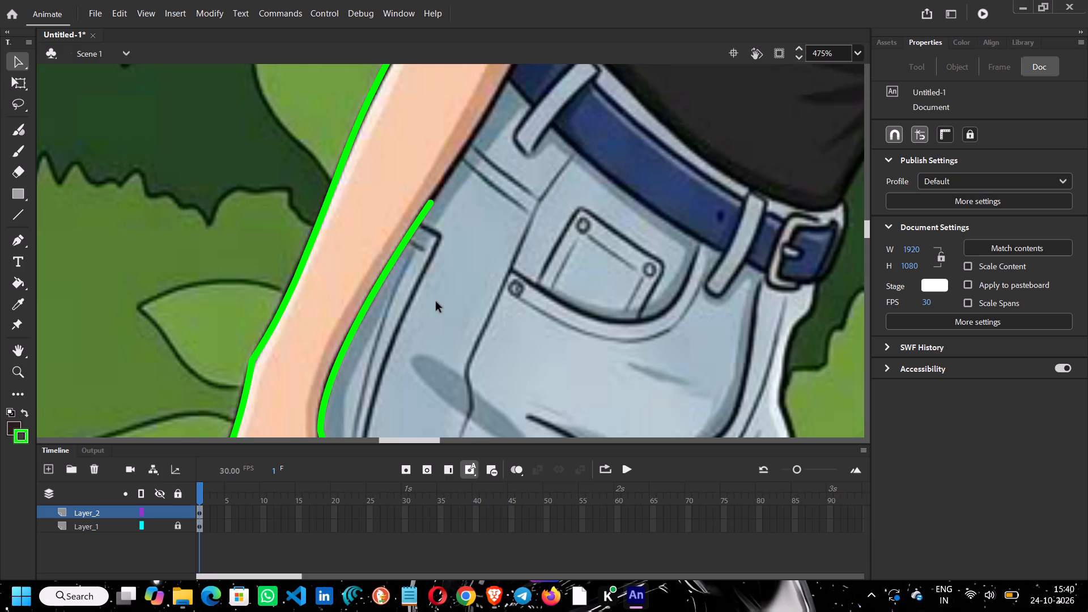
Extend the green line up the forearm's inner edge past the belt to the shirt hem, with a corner at the arm's bend.
scroll(437, 303, "up", 2)
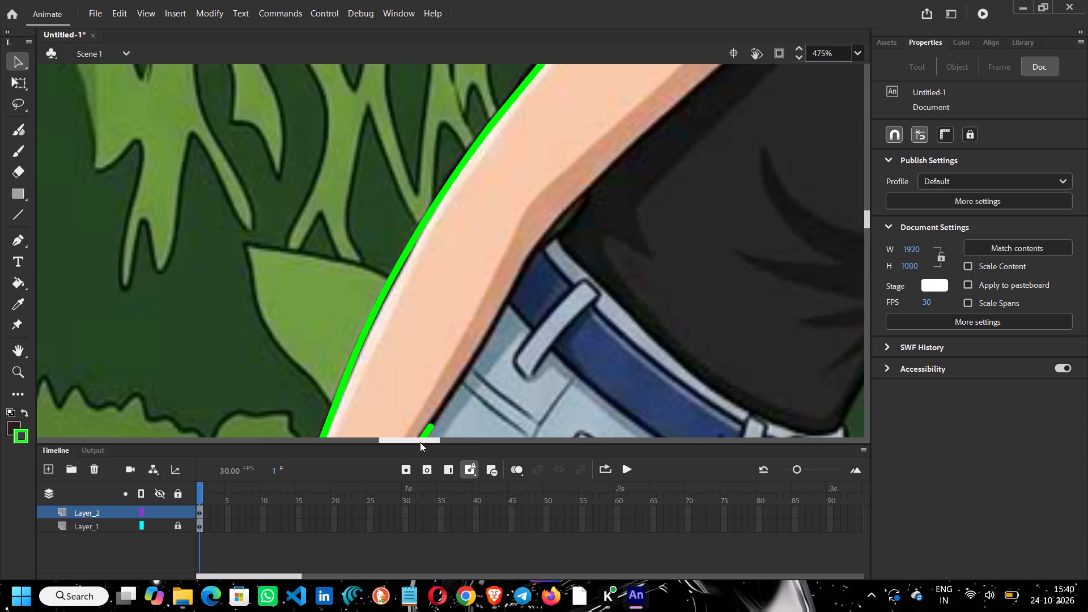
left_click_drag(420, 438, 424, 444)
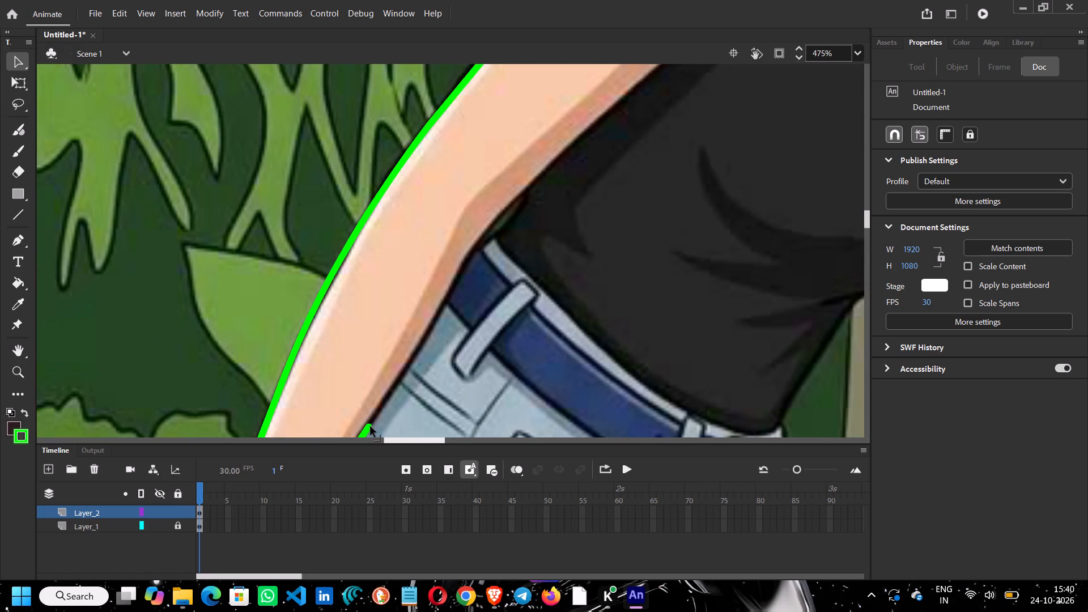
left_click_drag(369, 427, 492, 235)
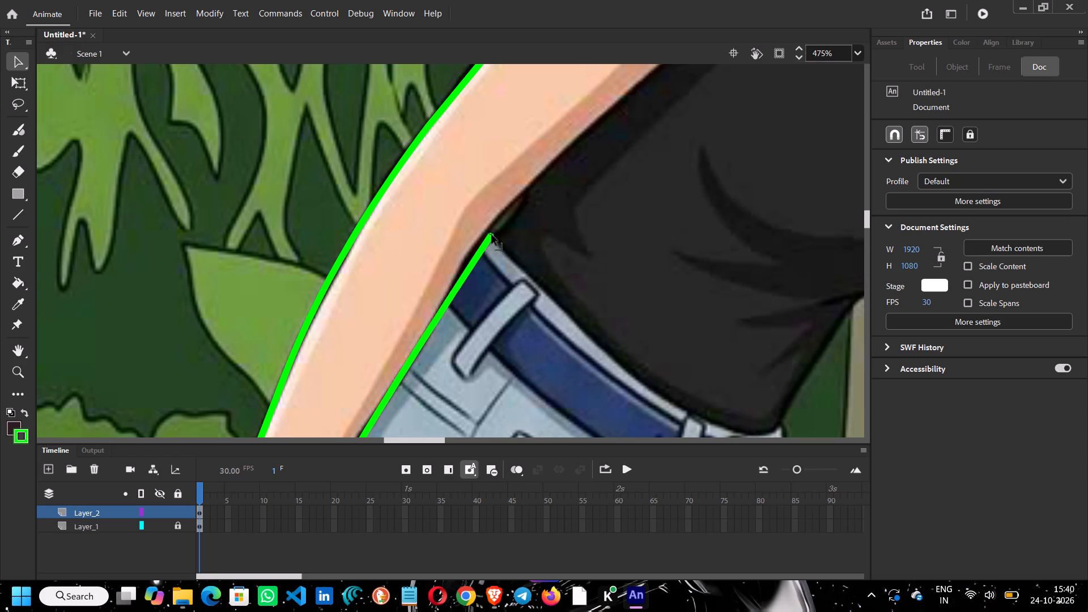
left_click_drag(492, 235, 513, 212)
left_click_drag(477, 265, 469, 254, "ctrl")
Refit the green line along the forearm's inner edge between the wrist and the belt, adding a corner near the back pocket.
scroll(388, 362, "down", 3)
scroll(388, 362, "up", 1)
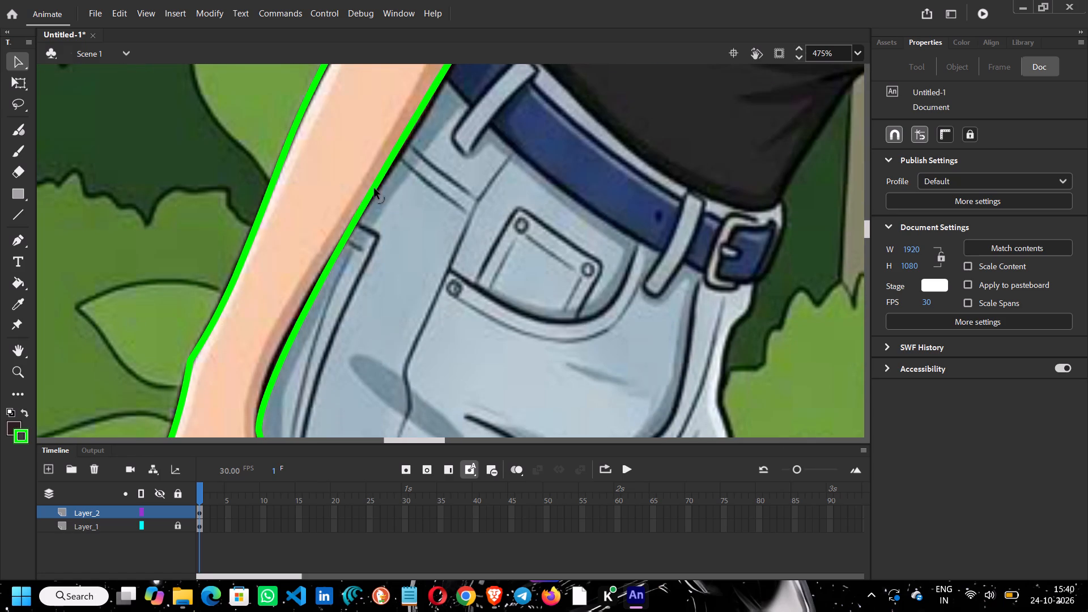
left_click_drag(375, 186, 385, 191, "ctrl")
left_click_drag(318, 300, 317, 300)
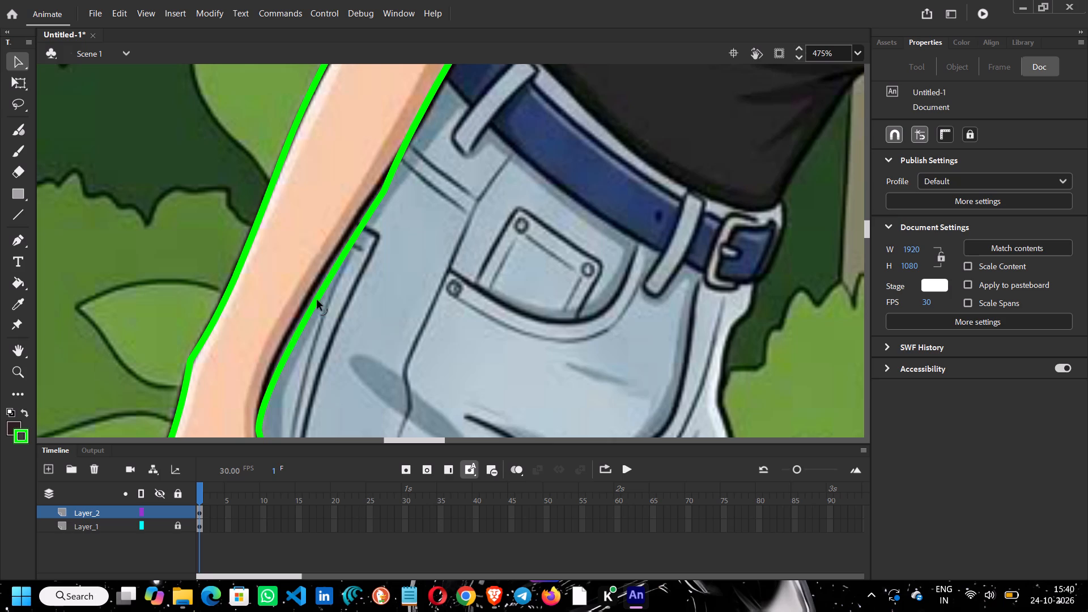
left_click_drag(317, 300, 309, 298)
scroll(503, 352, "up", 1)
left_click_drag(387, 299, 385, 299)
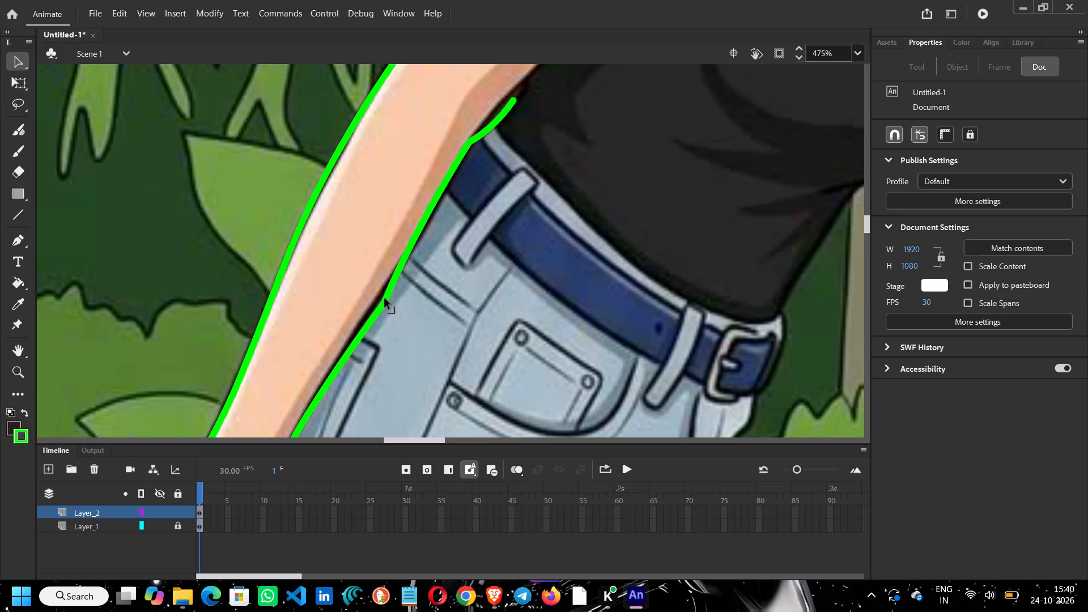
left_click_drag(385, 299, 381, 296)
scroll(516, 365, "up", 2)
scroll(513, 376, "down", 1)
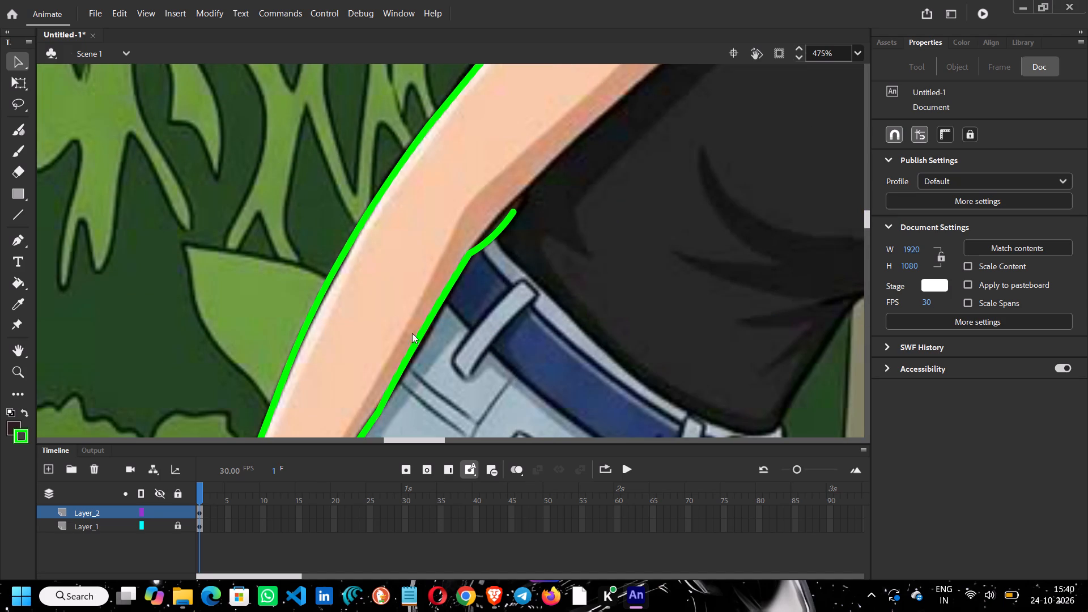
left_click_drag(415, 345, 420, 348)
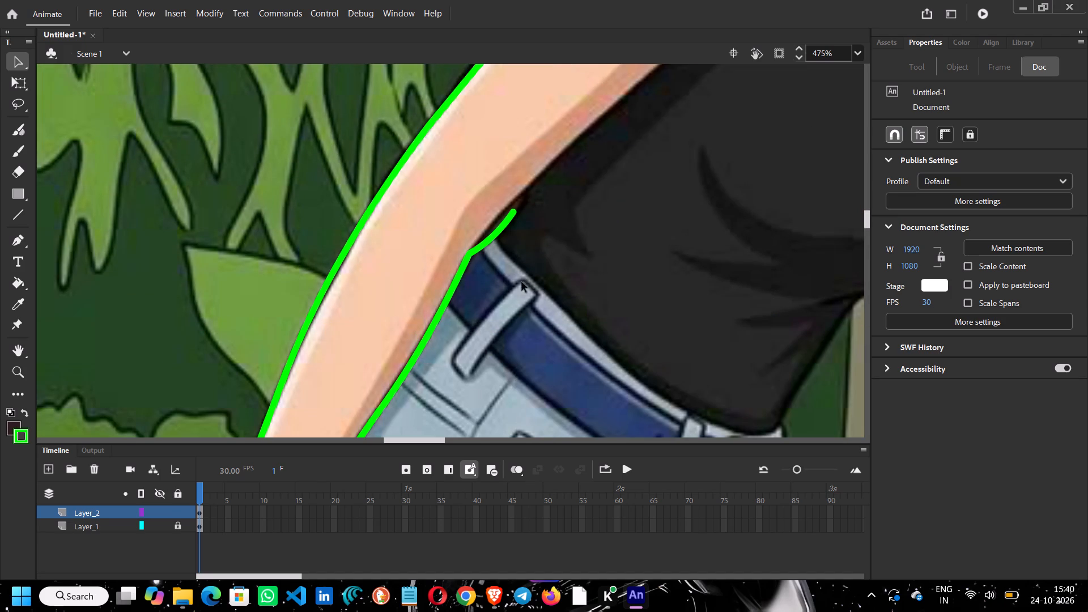
Extend the green line up the arm's inner edge past the sleeve opening into the armpit fold and refit it to the arm.
left_click_drag(515, 210, 702, 75)
scroll(681, 270, "up", 1)
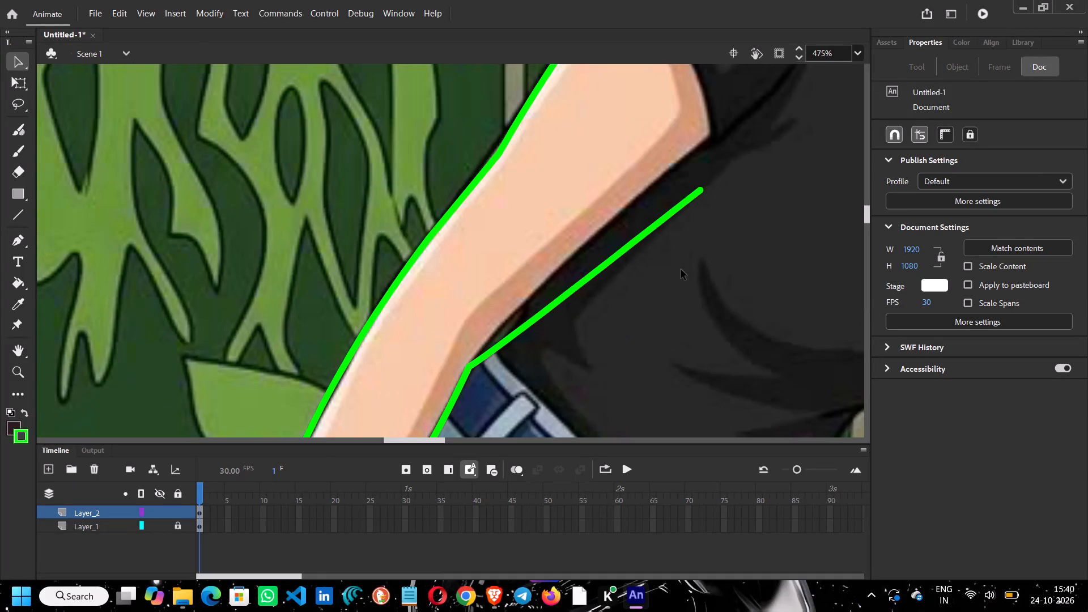
left_click(430, 443)
left_click_drag(430, 440, 452, 440)
scroll(393, 370, "up", 1)
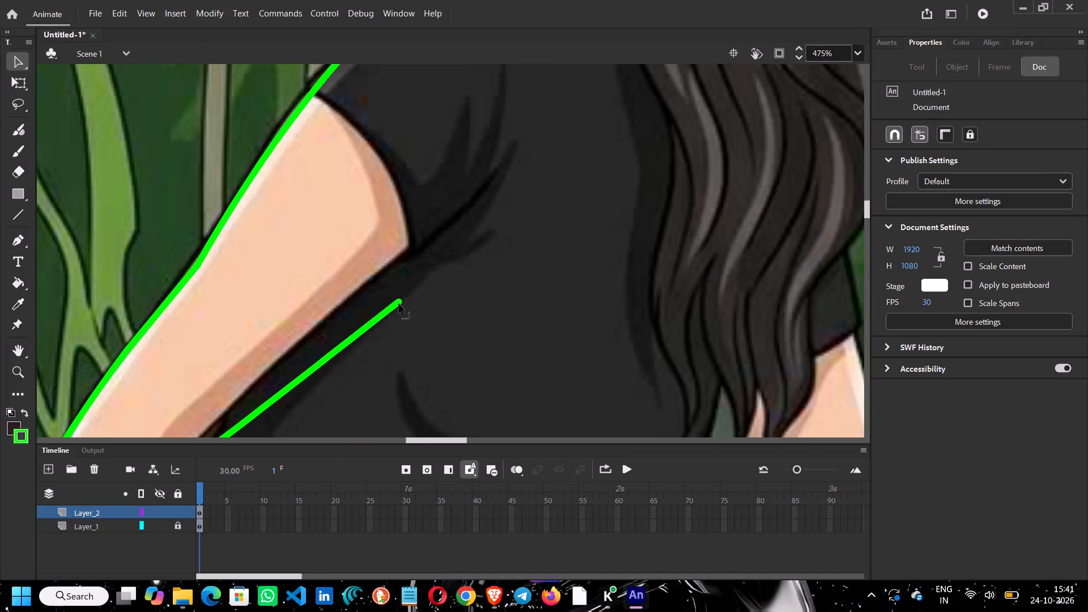
left_click_drag(398, 300, 498, 168)
left_click_drag(356, 310, 348, 301, "ctrl")
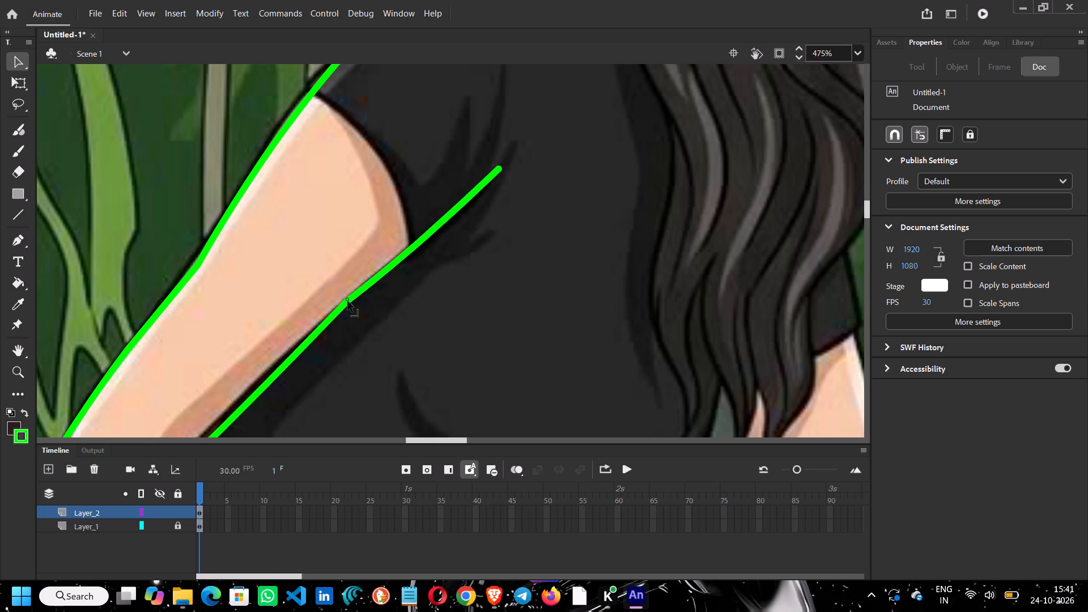
left_click_drag(348, 301, 347, 300, "ctrl")
scroll(273, 352, "down", 1)
left_click_drag(436, 438, 420, 439)
left_click_drag(453, 301, 445, 295)
Extend the green shoulder line's end down onto the shirt and corner it where the shoulder meets the hair.
scroll(644, 372, "up", 2)
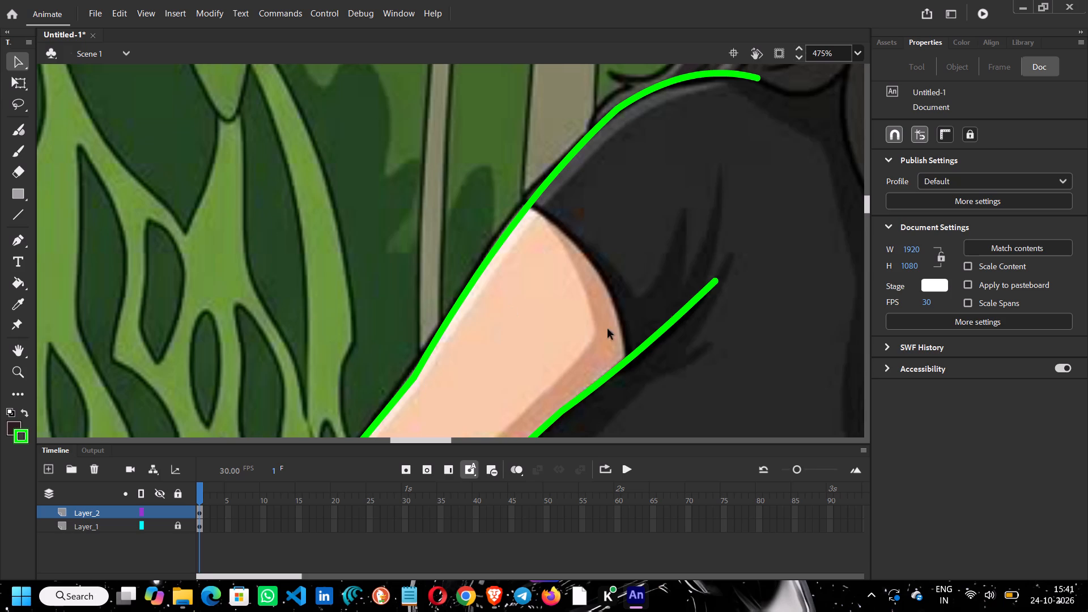
scroll(855, 385, "up", 1)
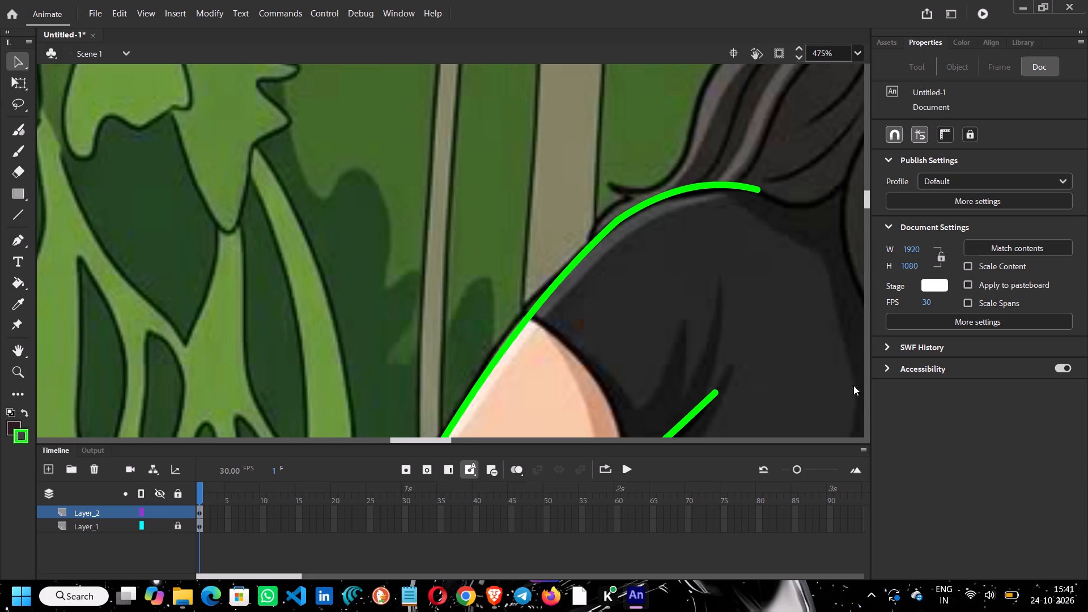
left_click_drag(759, 188, 805, 241)
left_click_drag(759, 223, 760, 222, "ctrl")
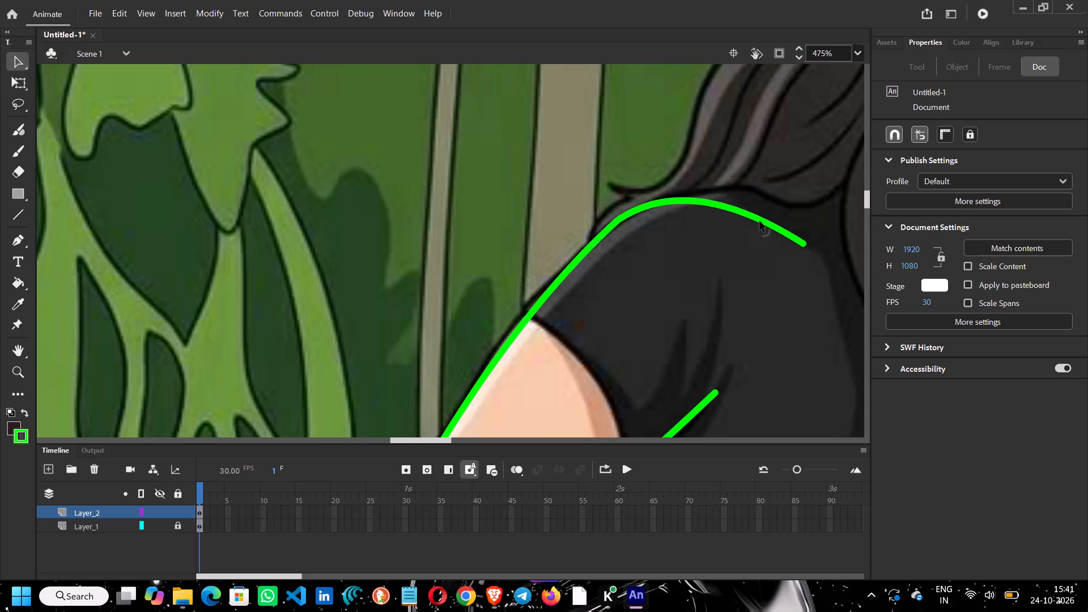
left_click_drag(760, 222, 756, 194, "ctrl")
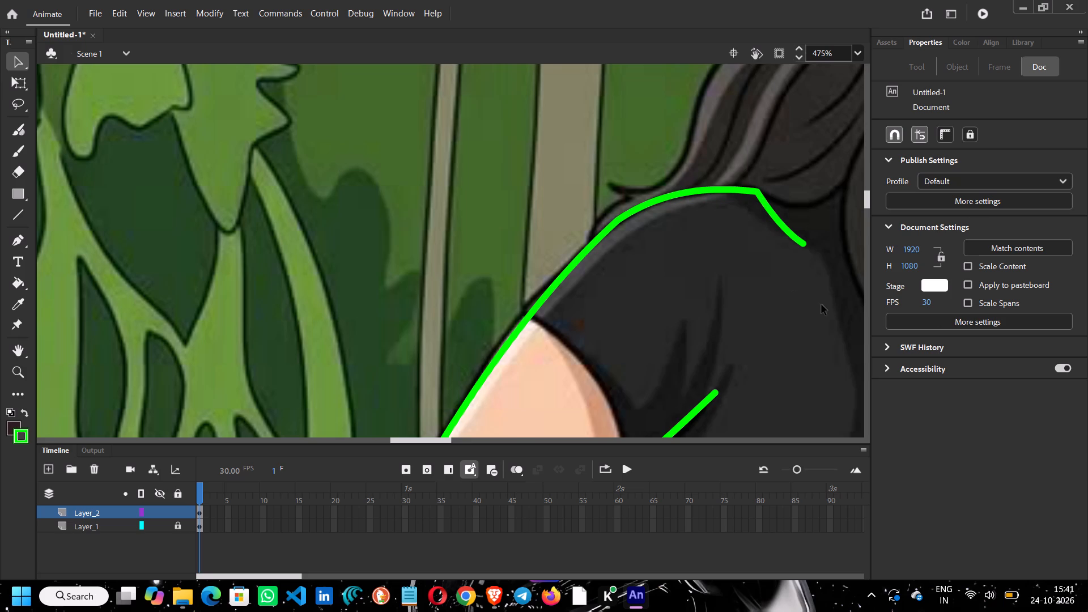
Extend the green shoulder line beneath the hair and pull a corner up at the long hair's shirt-side edge.
scroll(822, 305, "up", 1)
left_click_drag(425, 444, 448, 444)
left_click_drag(439, 437, 507, 441)
left_click_drag(430, 439, 445, 441)
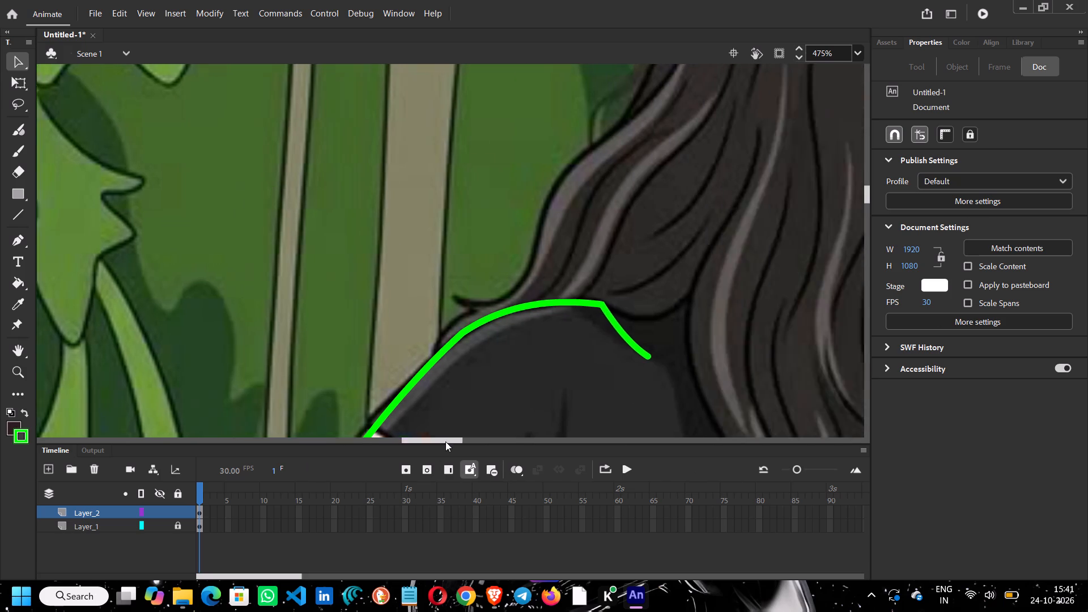
left_click_drag(445, 441, 461, 441)
left_click_drag(368, 355, 389, 332)
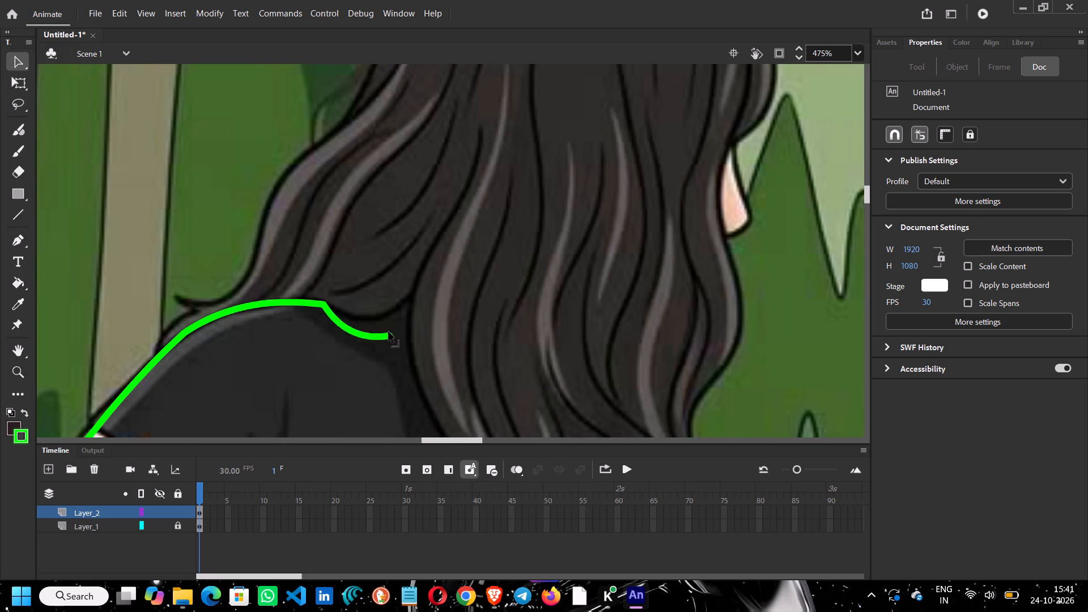
left_click_drag(389, 332, 460, 365)
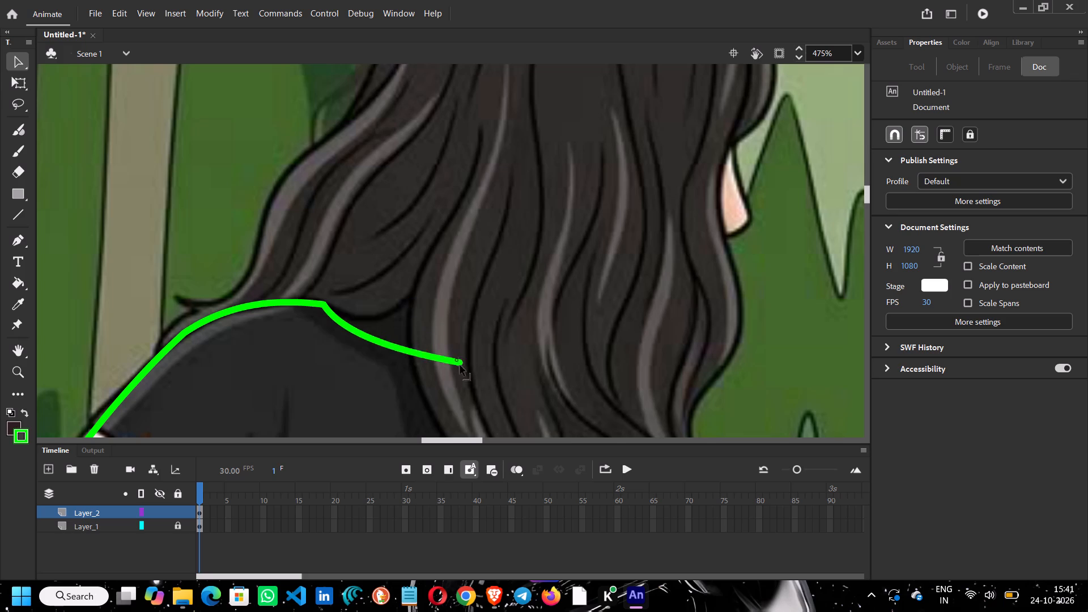
left_click_drag(460, 365, 467, 380)
left_click_drag(398, 354, 411, 299)
Extend the green line down the long hair's shirt-side edge from the shoulder to just above the first strand's tip.
left_click_drag(470, 383, 462, 432)
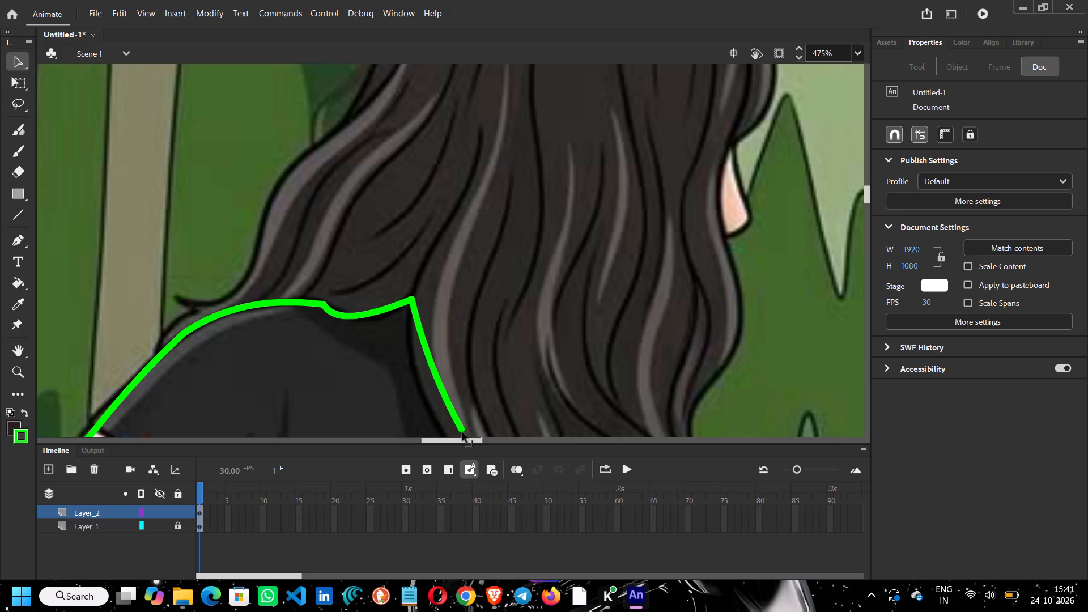
left_click_drag(462, 432, 463, 440)
scroll(473, 392, "down", 2)
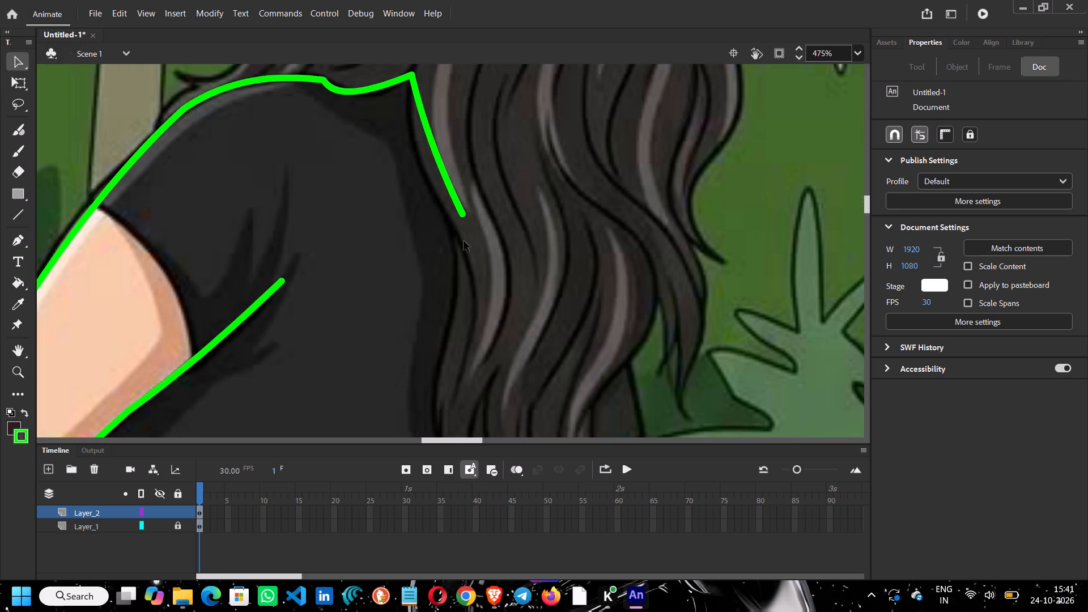
left_click_drag(462, 214, 438, 415)
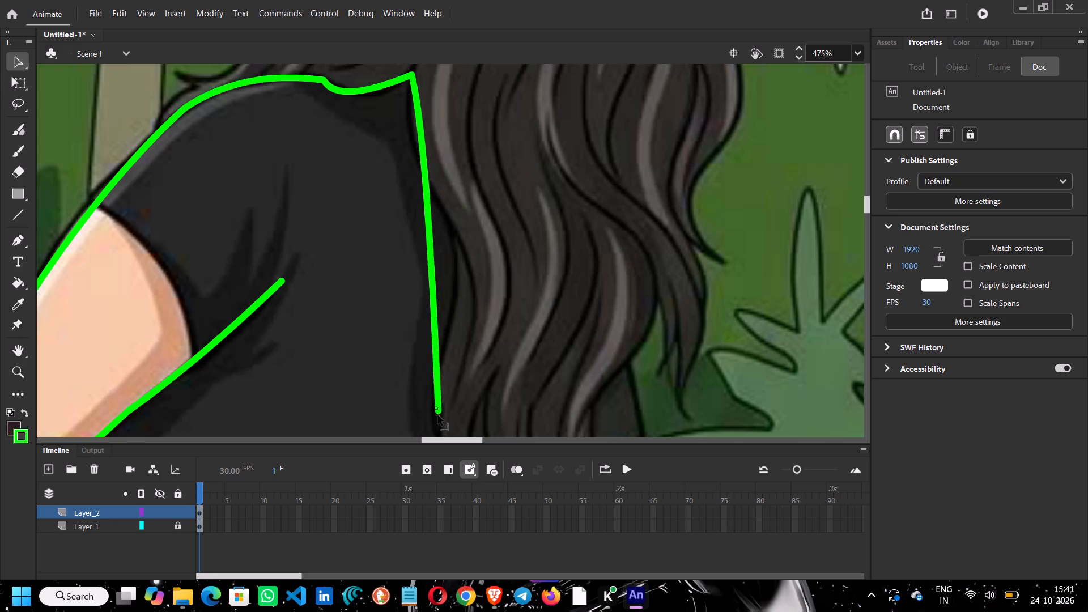
left_click_drag(438, 415, 435, 427)
scroll(448, 402, "down", 1)
left_click_drag(436, 314, 454, 380)
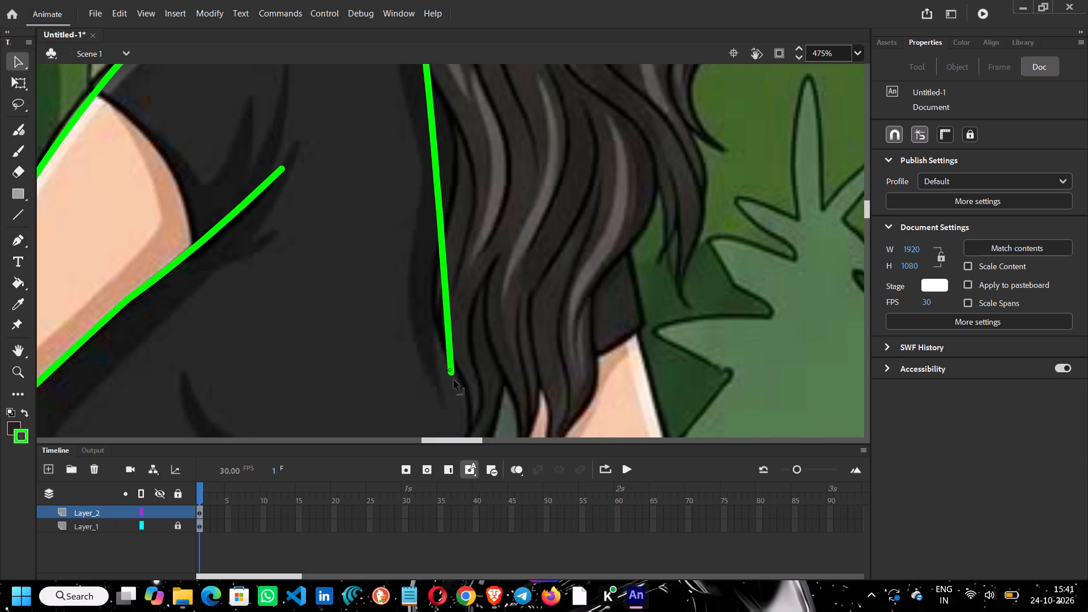
left_click_drag(454, 380, 469, 427)
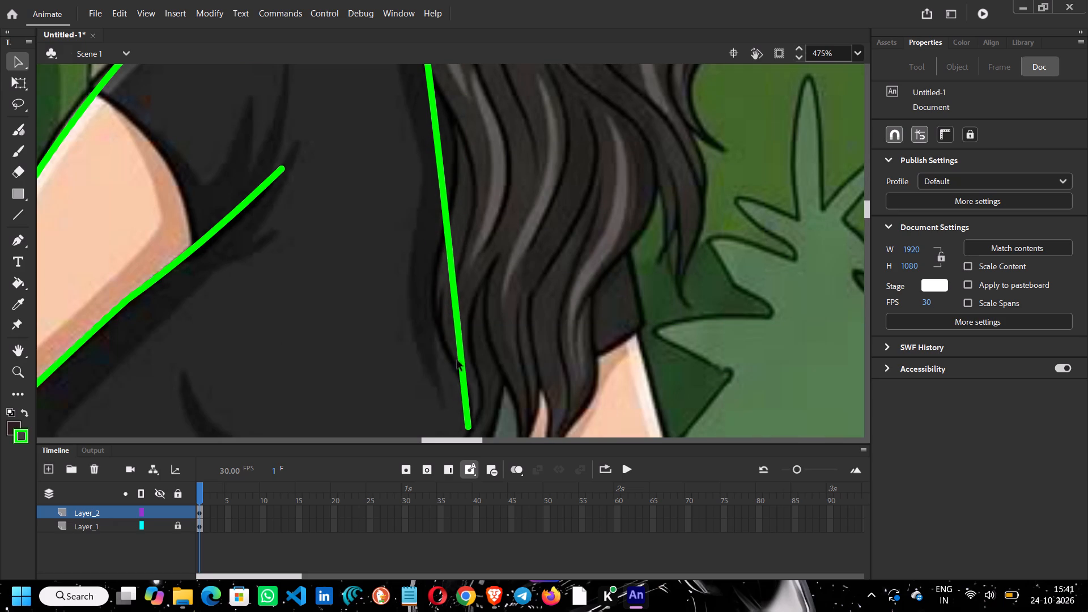
Add corners to the green line beside the shirt and bend its segments to follow the hair's wavy edge.
left_click_drag(453, 297, 438, 306, "ctrl")
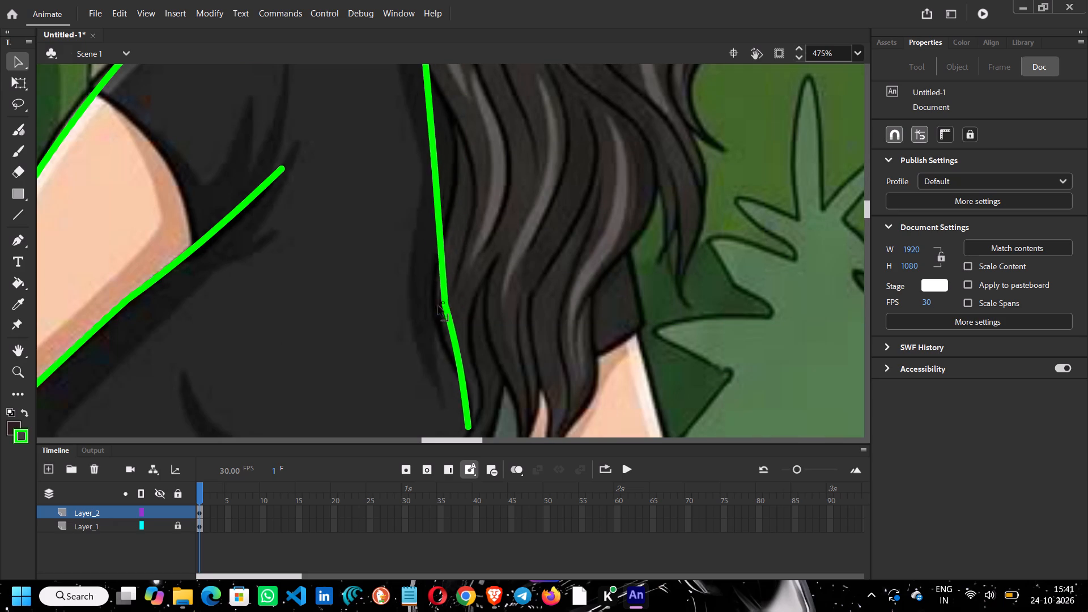
left_click_drag(438, 306, 428, 313, "ctrl")
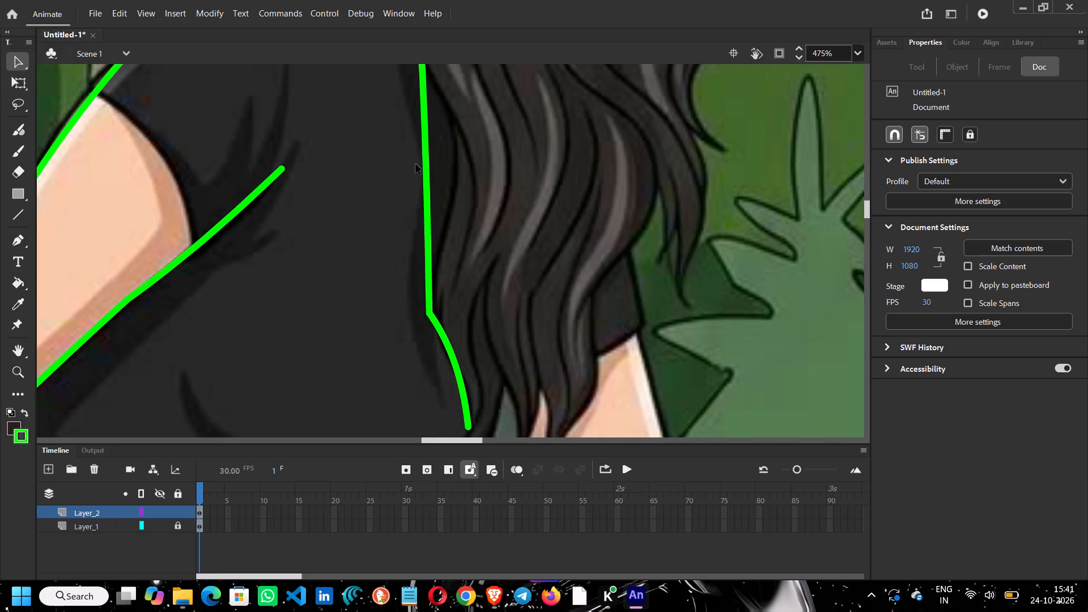
left_click_drag(424, 154, 456, 156, "ctrl")
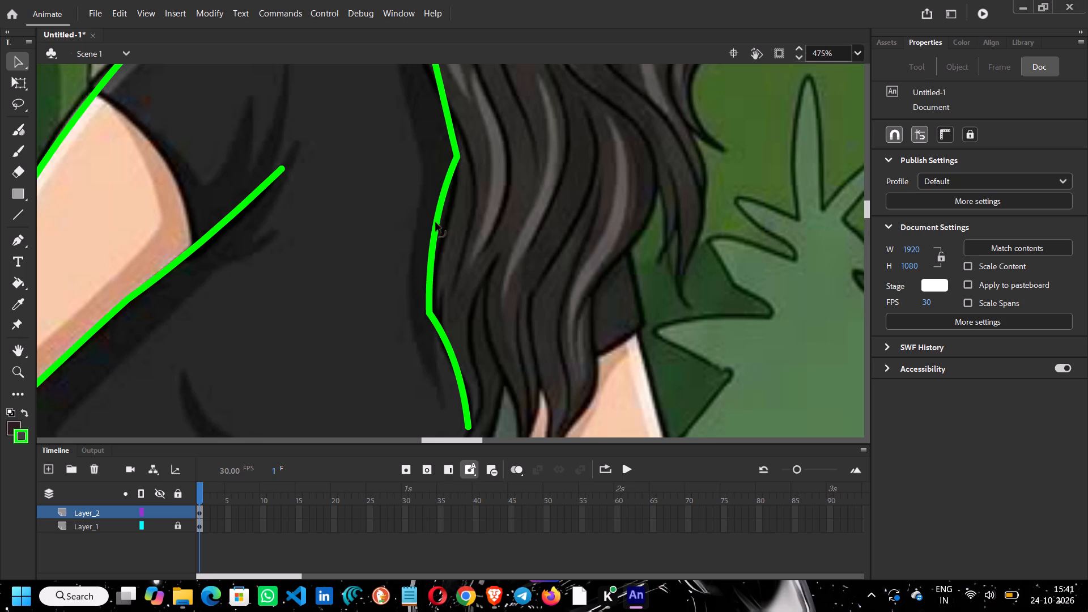
scroll(390, 430, "up", 1)
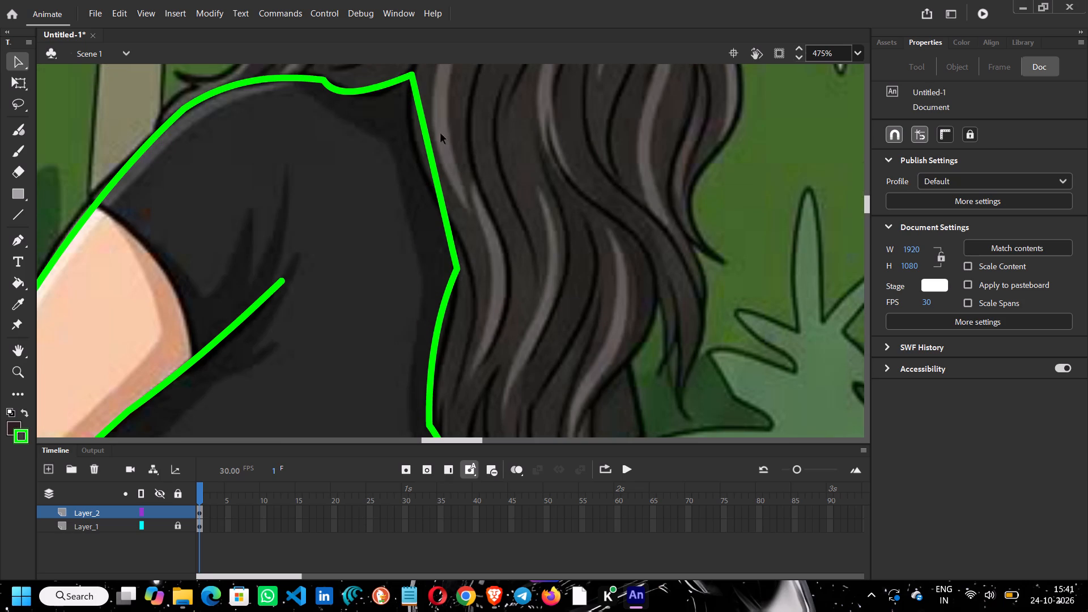
left_click_drag(429, 143, 420, 135)
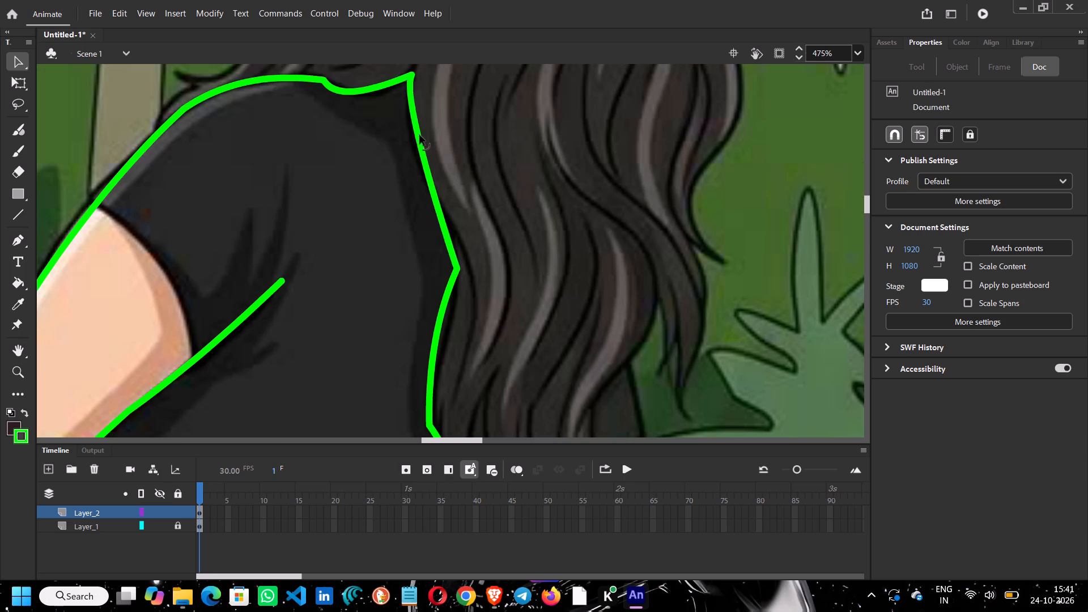
left_click_drag(420, 135, 422, 152)
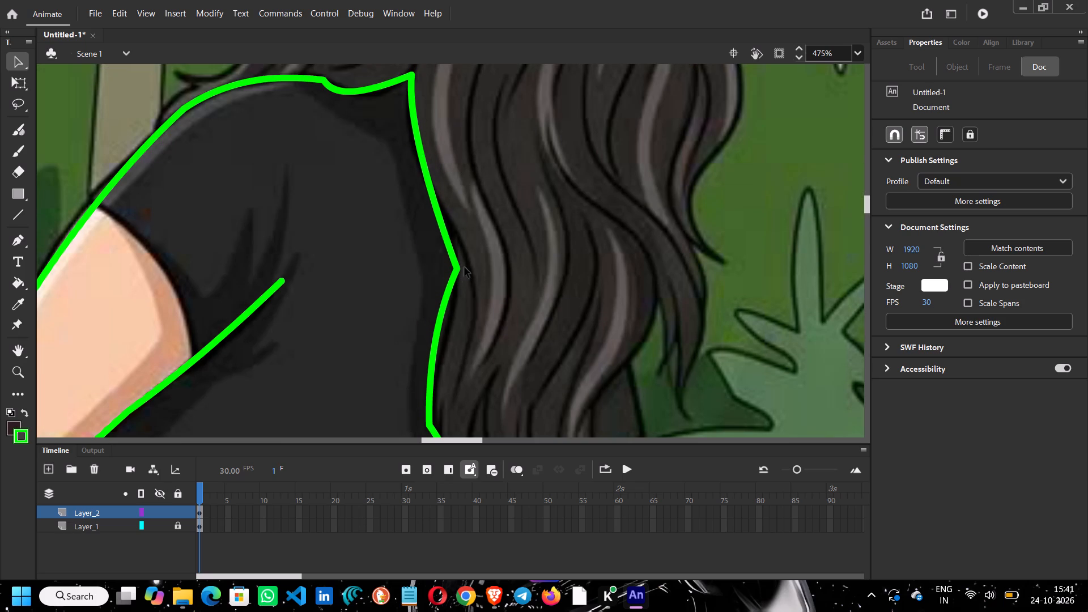
left_click_drag(458, 269, 455, 252)
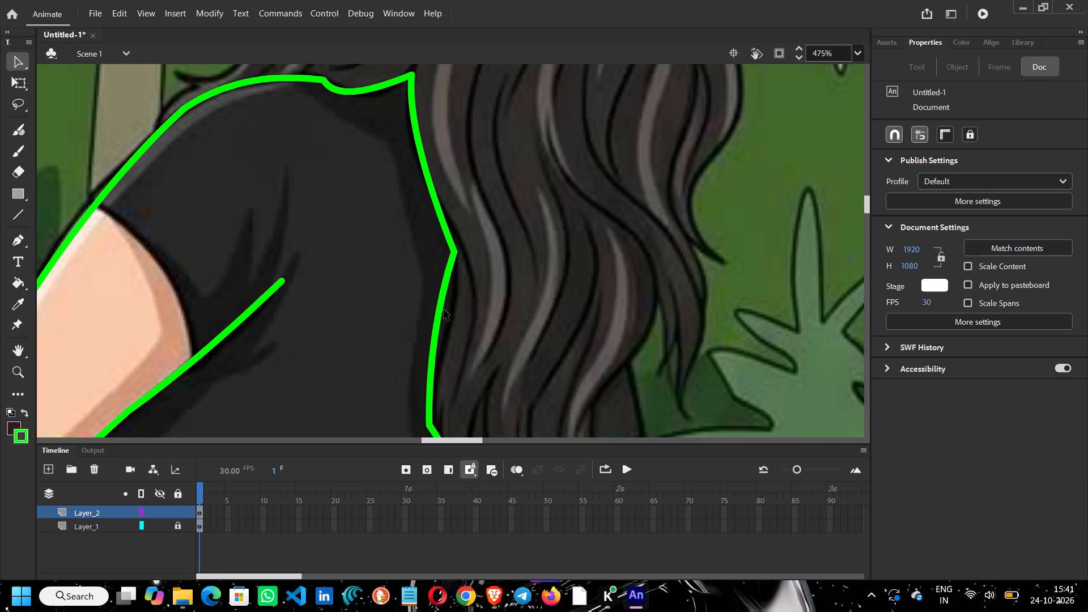
left_click_drag(441, 309, 461, 310)
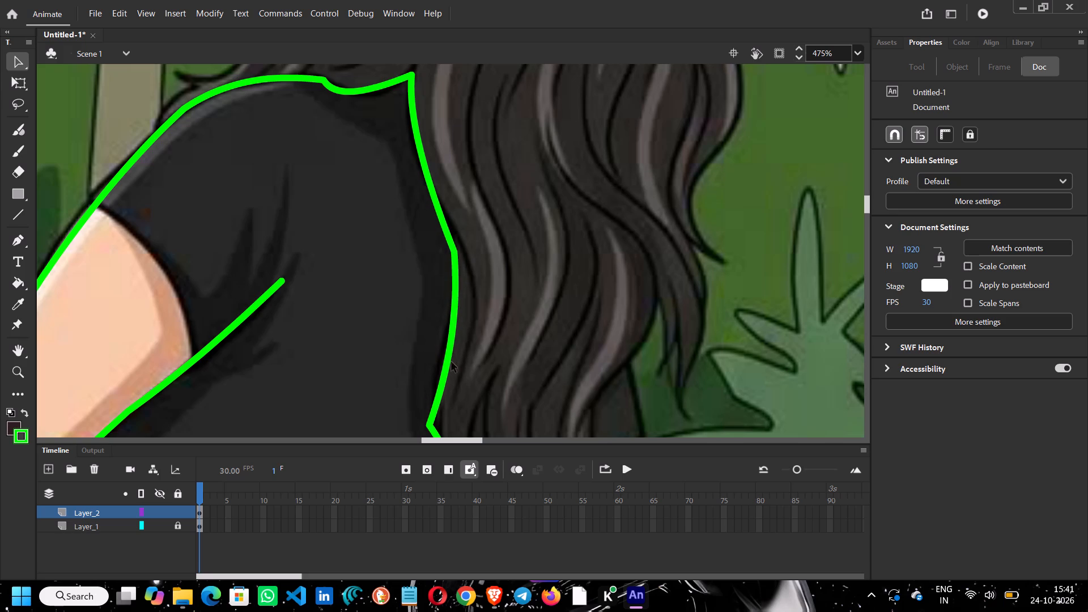
left_click_drag(446, 368, 437, 362, "ctrl")
left_click_drag(439, 396, 429, 399)
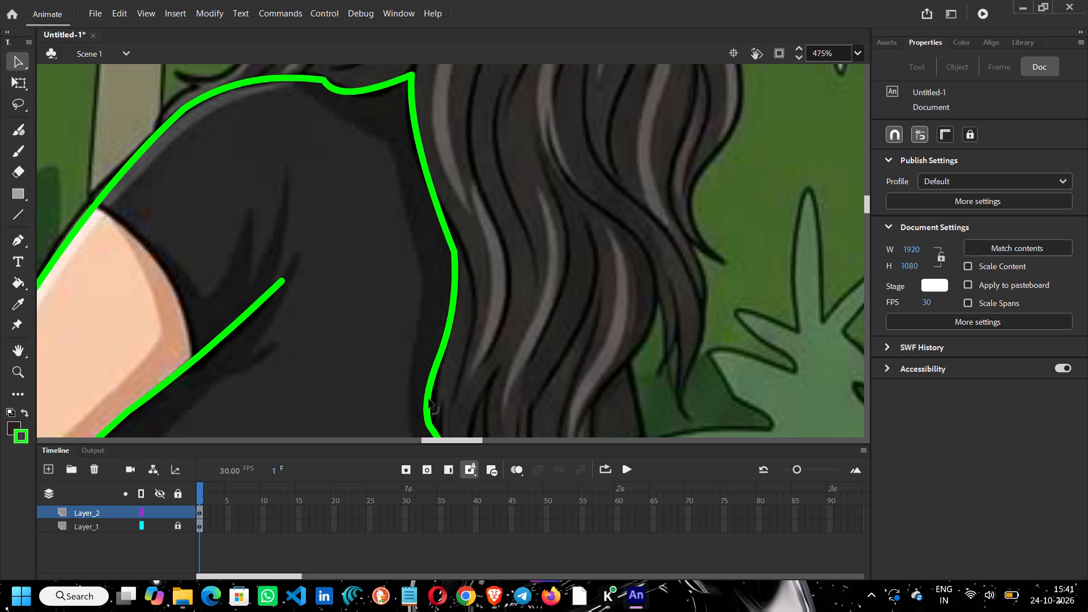
left_click_drag(429, 399, 430, 401)
Refit the green line's lower stretch to the first hair strand and corner it at the strand's pointed tip.
scroll(476, 329, "down", 1)
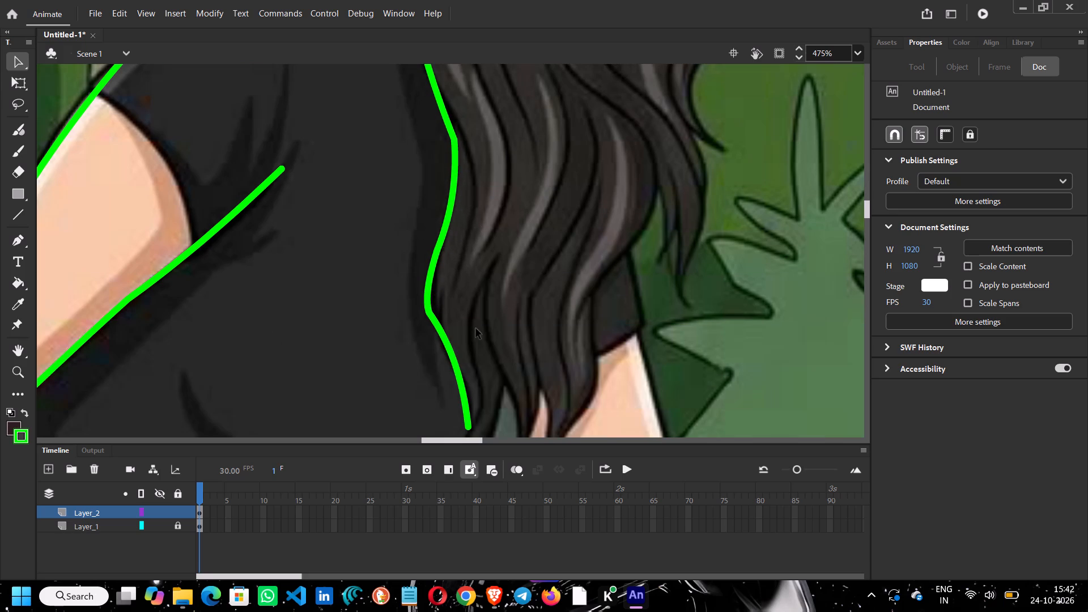
left_click_drag(454, 357, 448, 382)
scroll(493, 335, "down", 1)
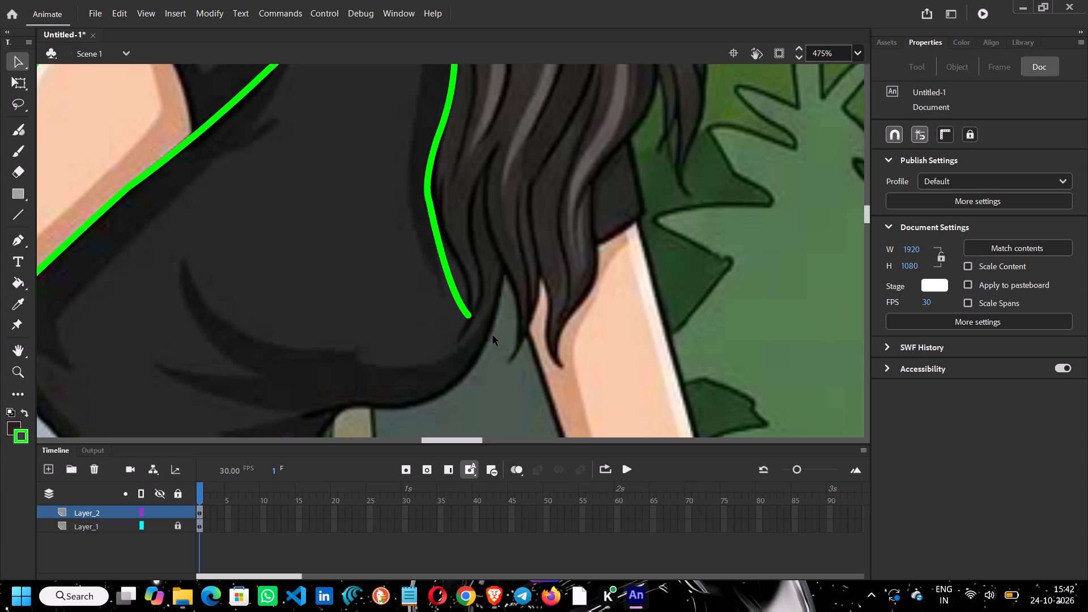
left_click_drag(449, 274, 460, 265)
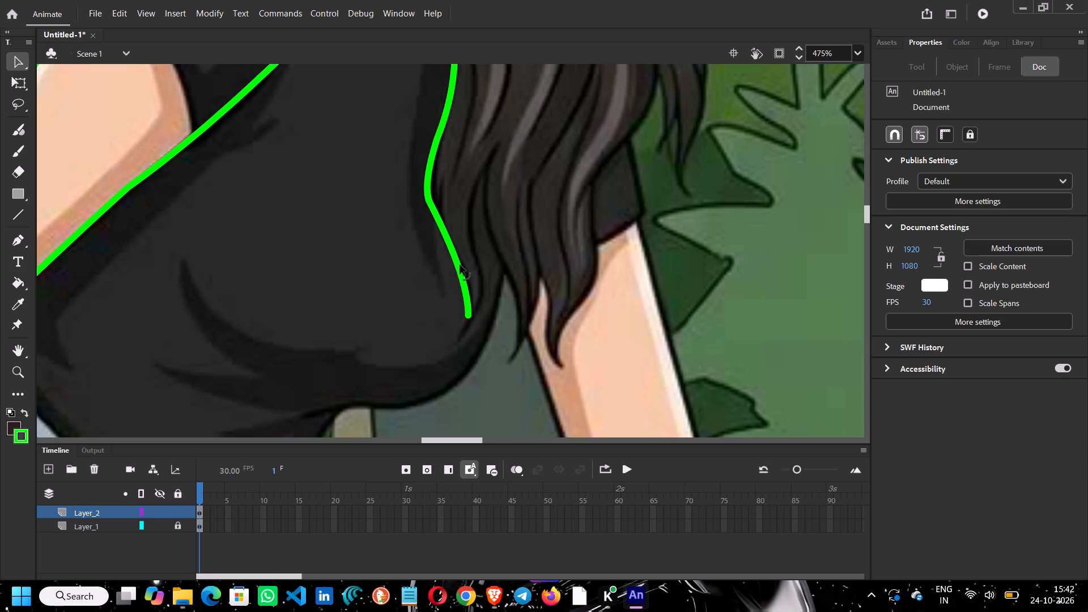
left_click_drag(460, 265, 461, 265)
left_click_drag(469, 316, 460, 335)
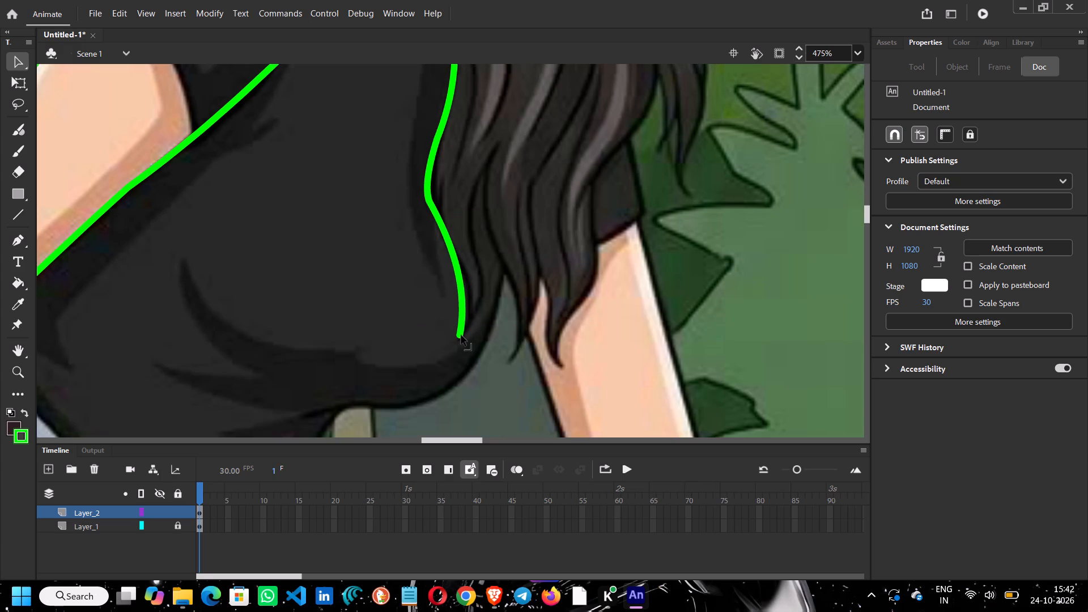
left_click_drag(458, 331, 490, 344, "ctrl")
left_click_drag(483, 317, 468, 335, "ctrl")
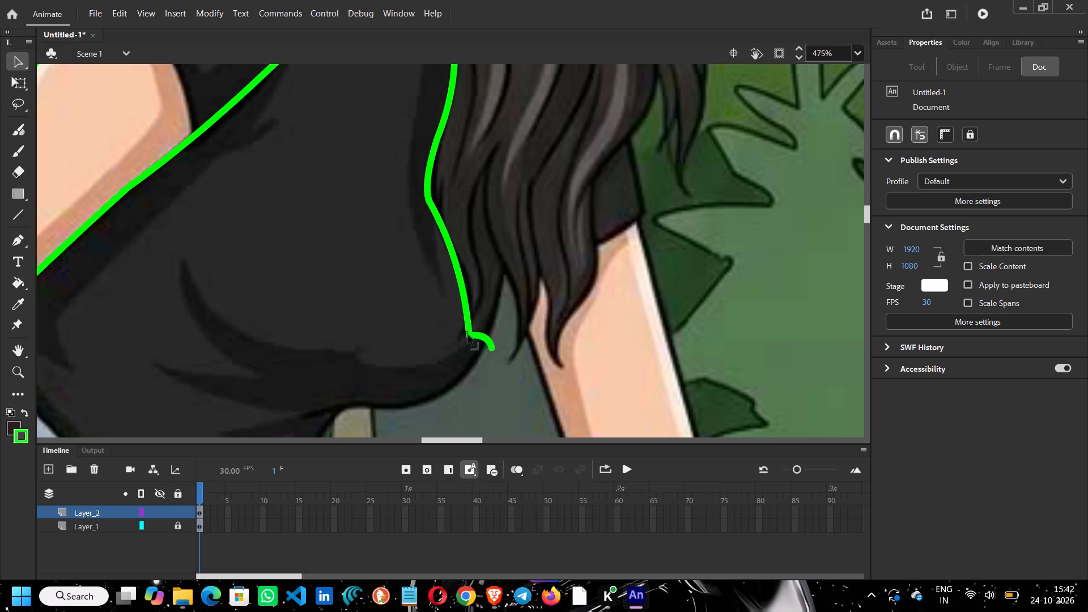
left_click_drag(468, 335, 457, 339, "ctrl")
Extend the green line up the first strand's far side, curve it along the strand, and corner it atop the gap.
left_click_drag(492, 345, 487, 283)
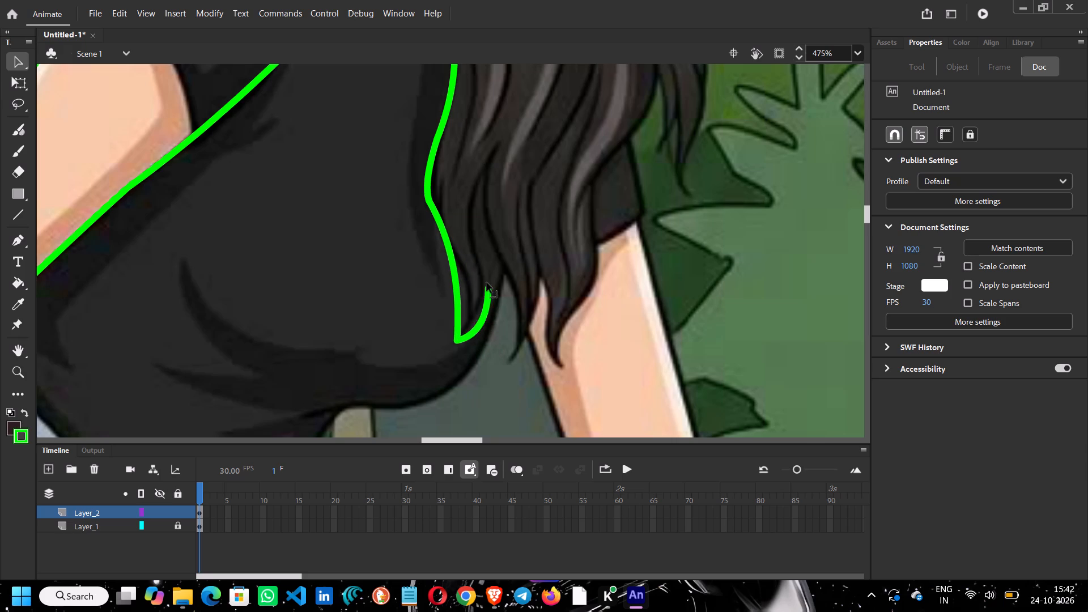
left_click_drag(487, 283, 495, 143)
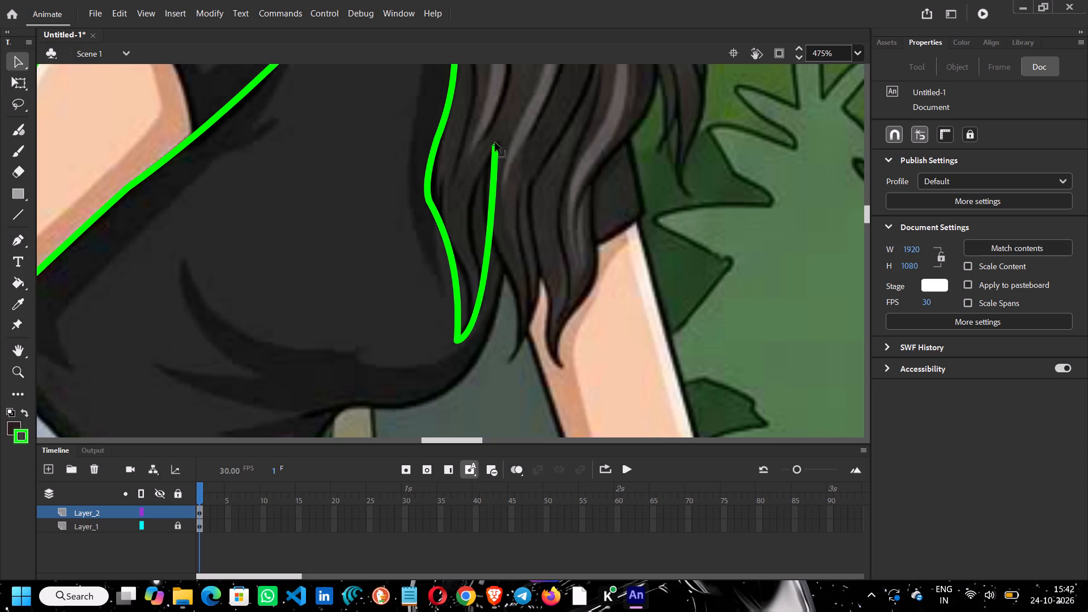
left_click_drag(495, 143, 496, 142)
left_click_drag(489, 246, 470, 233, "ctrl")
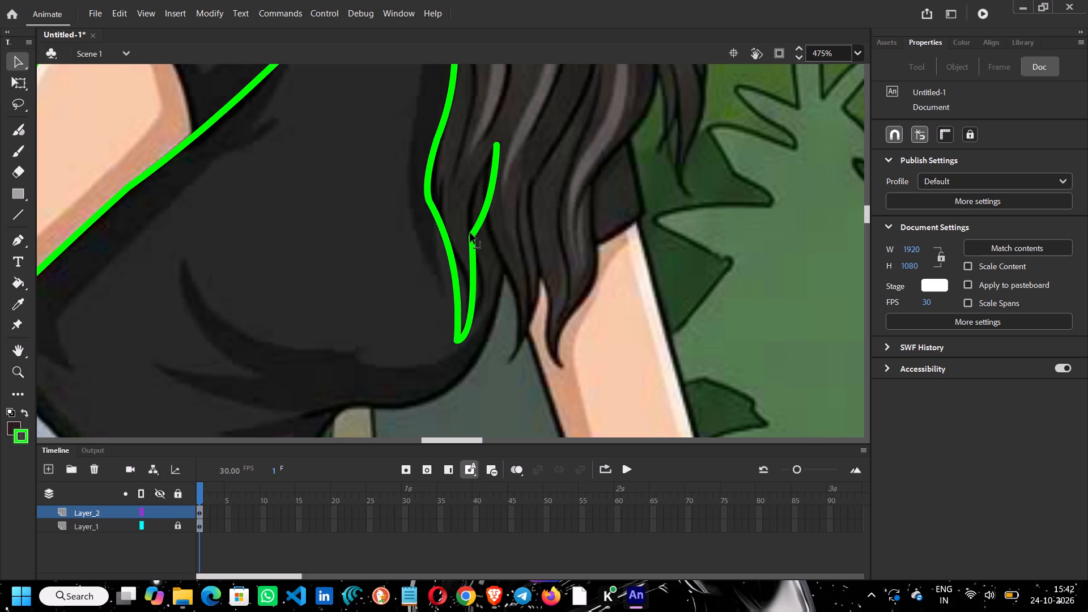
left_click_drag(470, 233, 469, 229, "ctrl")
left_click_drag(479, 218, 470, 202)
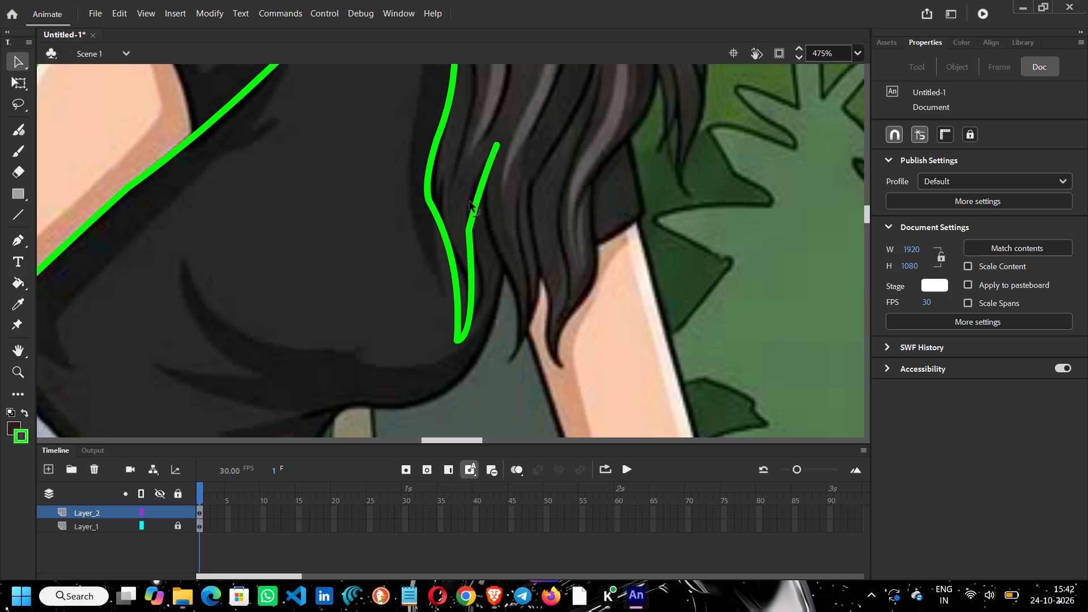
left_click_drag(470, 202, 459, 202)
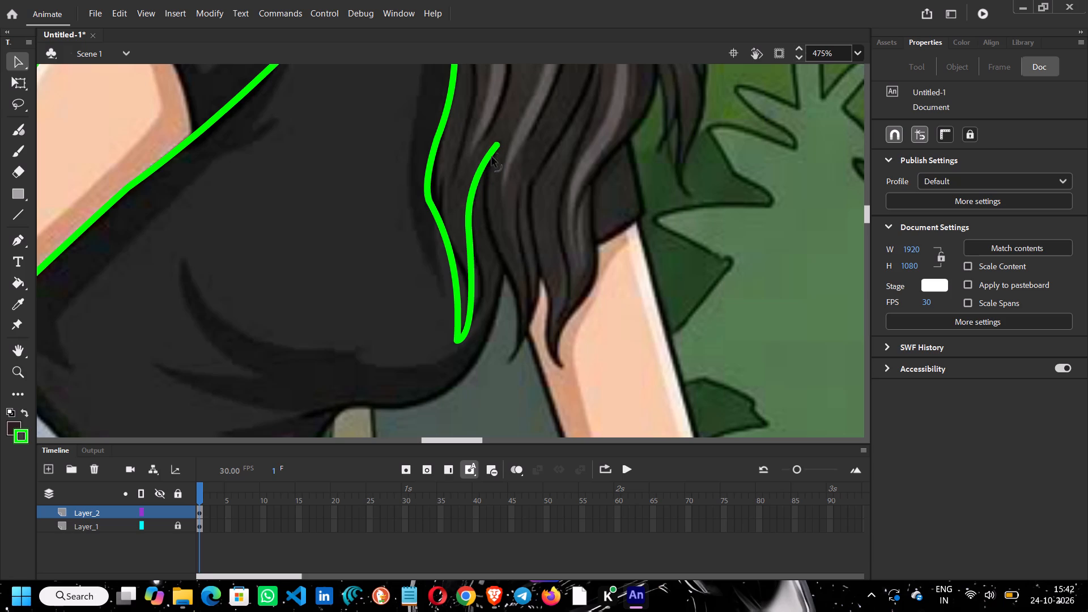
left_click_drag(489, 157, 486, 148, "ctrl")
Carry the green line from the gap down the second hair strand, bend it to the strand's edge, and corner it at the tip.
left_click_drag(497, 146, 513, 223)
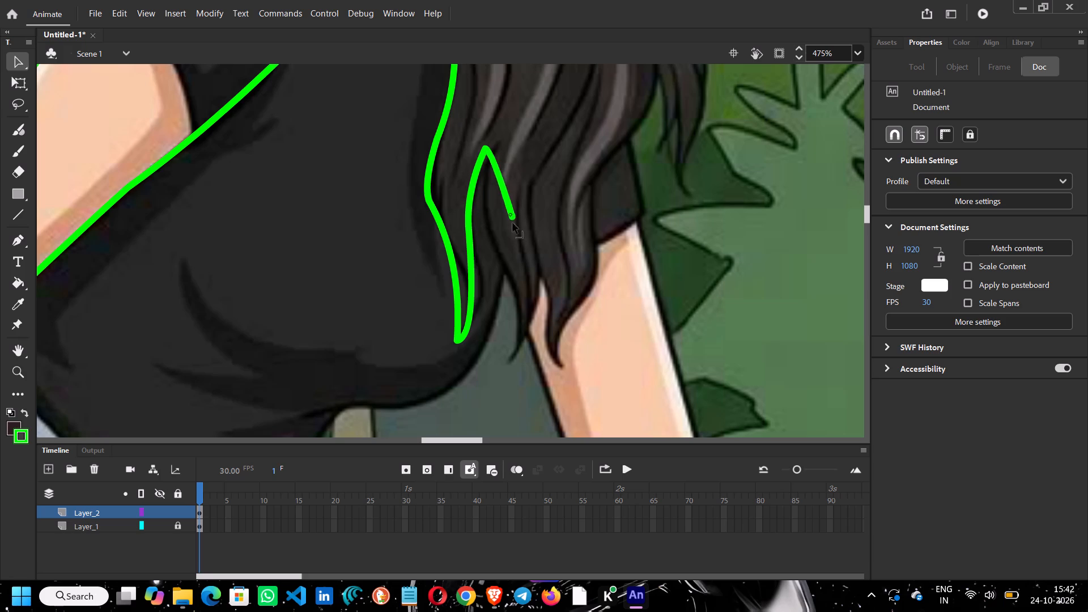
left_click_drag(513, 223, 517, 350)
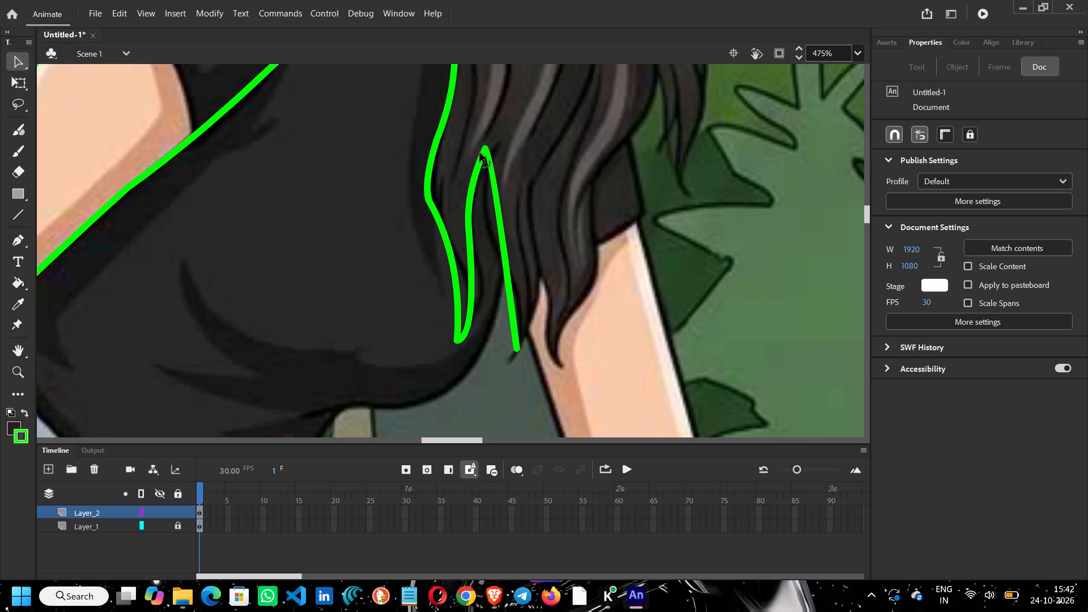
left_click_drag(484, 149, 501, 144)
left_click_drag(502, 232, 485, 227)
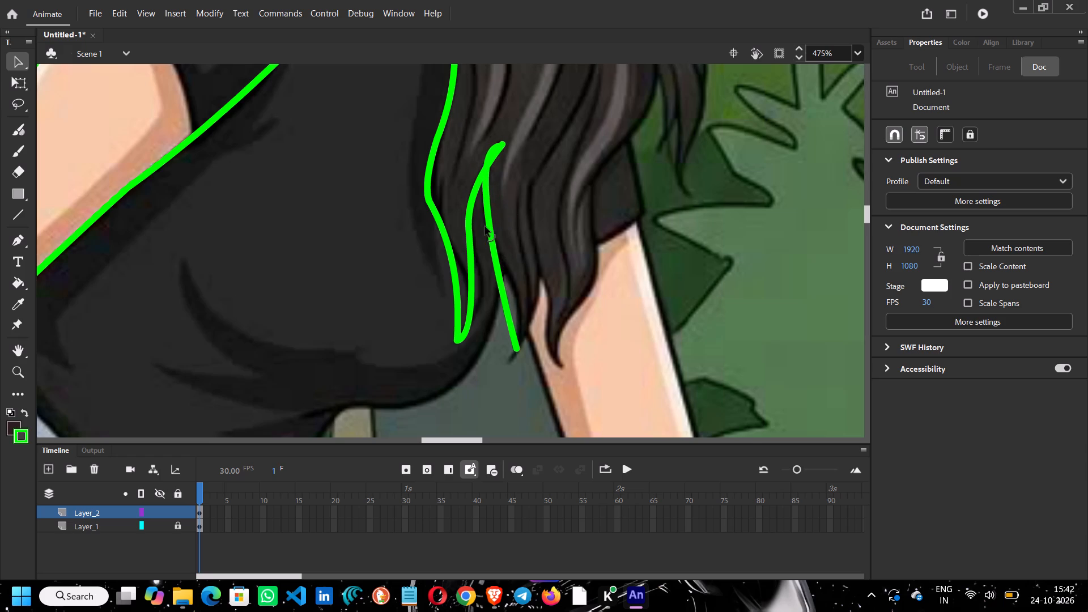
left_click_drag(485, 227, 484, 256)
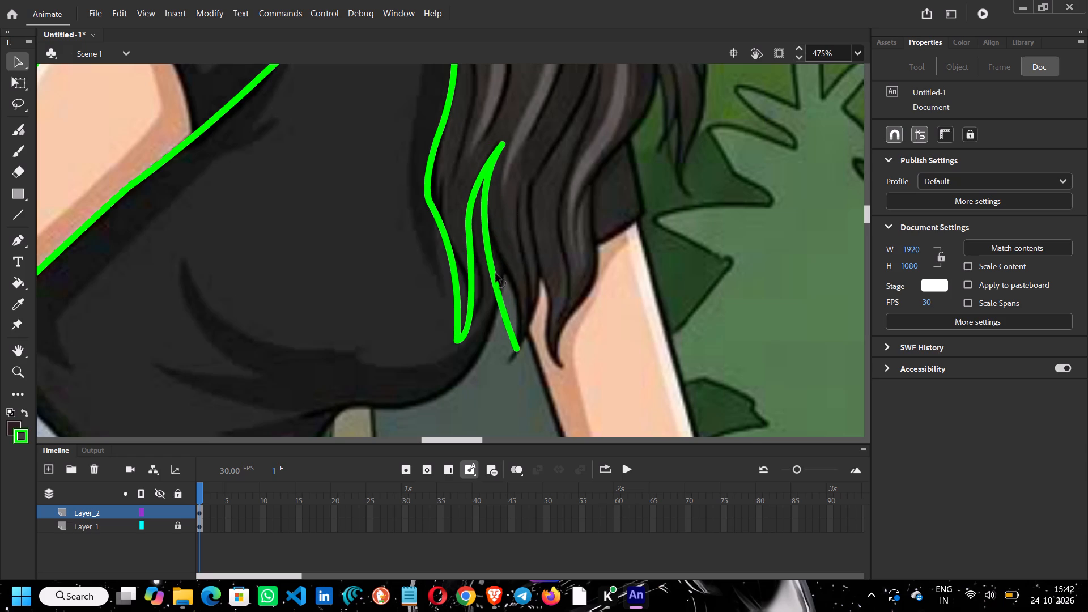
left_click_drag(495, 271, 508, 267, "ctrl")
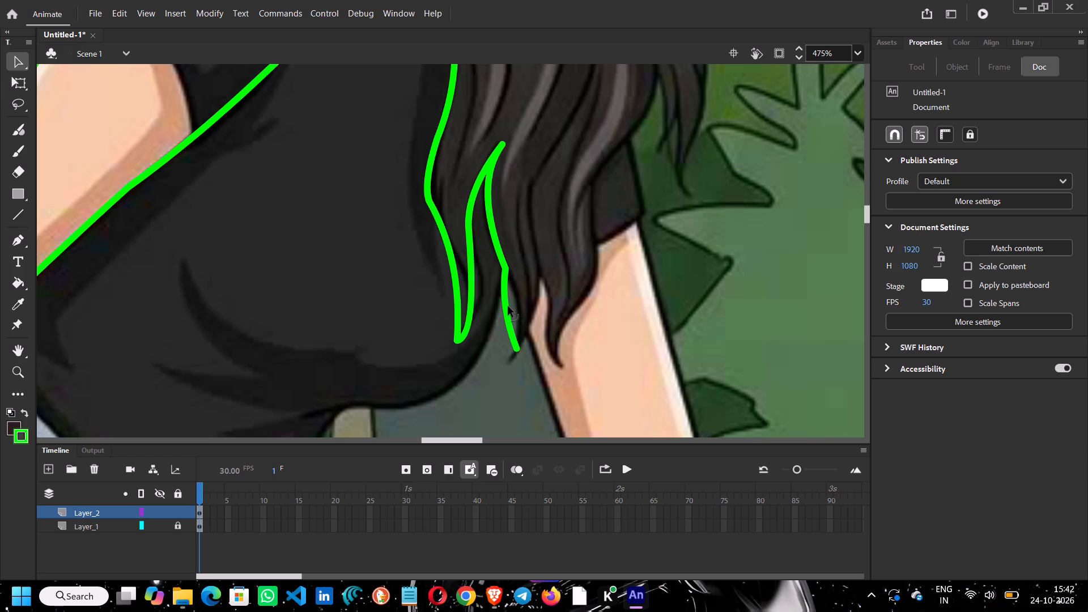
left_click_drag(507, 307, 520, 307)
left_click_drag(517, 346, 509, 371)
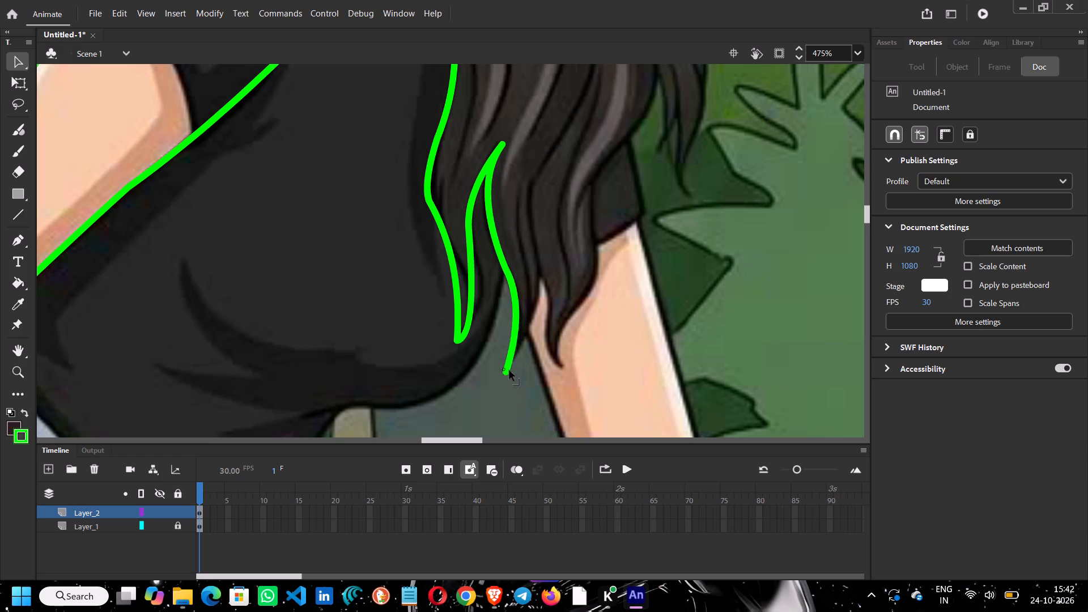
left_click_drag(509, 371, 535, 363)
left_click_drag(533, 341, 508, 359, "ctrl")
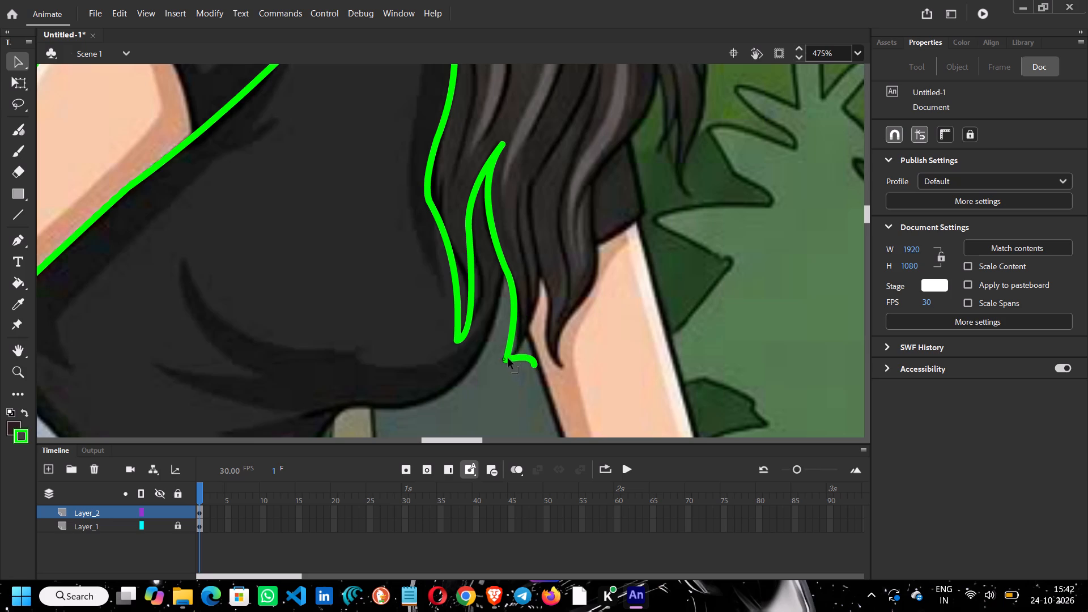
left_click_drag(508, 359, 508, 359, "ctrl")
Extend the green line up the second strand's far side, curve it along the edge, and corner it atop the next gap.
left_click_drag(532, 362, 531, 296)
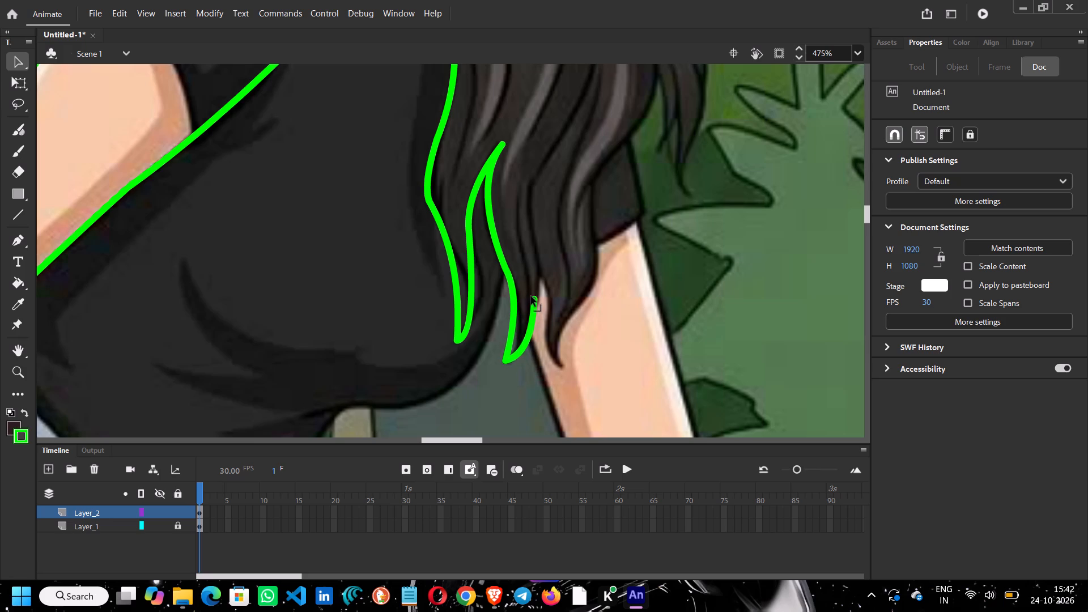
left_click_drag(531, 296, 534, 274)
left_click_drag(534, 274, 535, 274)
left_click_drag(529, 325, 529, 318)
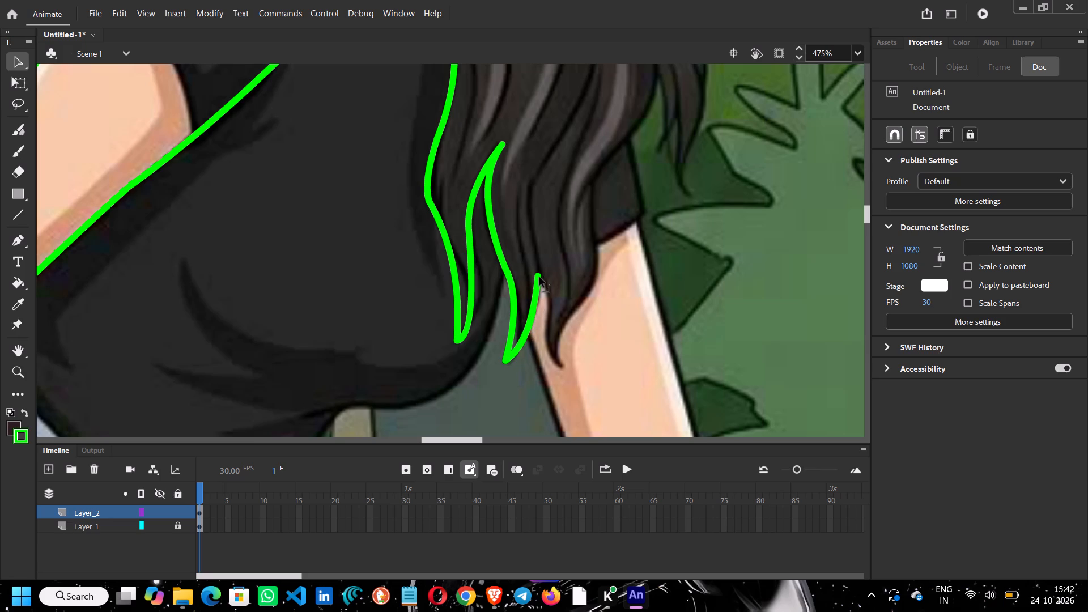
left_click_drag(539, 276, 554, 260)
left_click_drag(544, 285, 538, 278, "ctrl")
Carry the green line from the gap down the third hair strand, bend it to the strand's edge, and corner it at the tip.
left_click_drag(555, 260, 565, 307)
left_click_drag(551, 258, 562, 294)
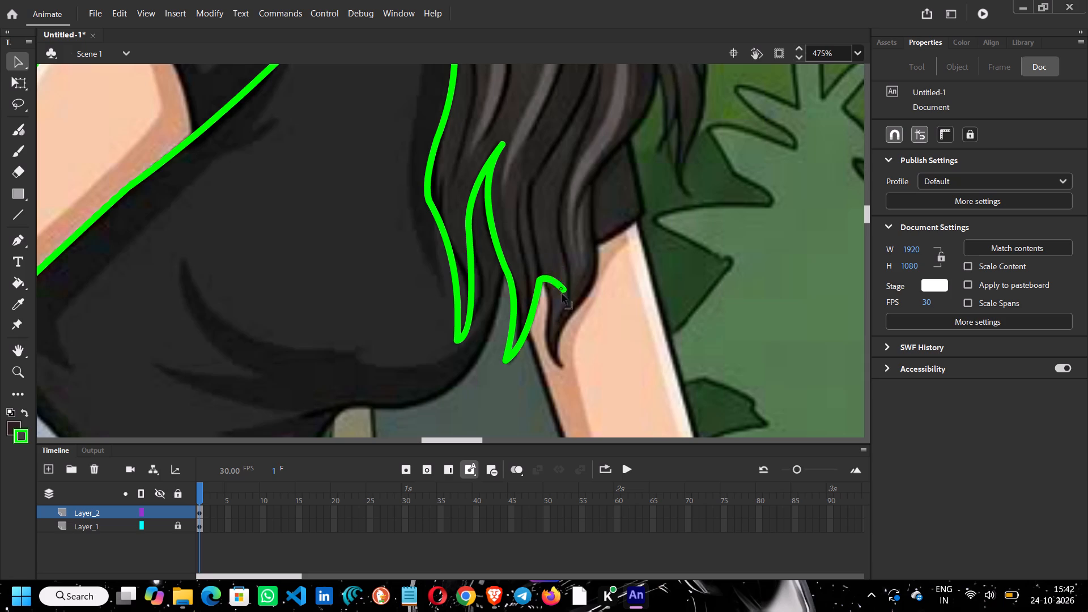
left_click_drag(562, 294, 558, 368)
left_click_drag(551, 316, 550, 324)
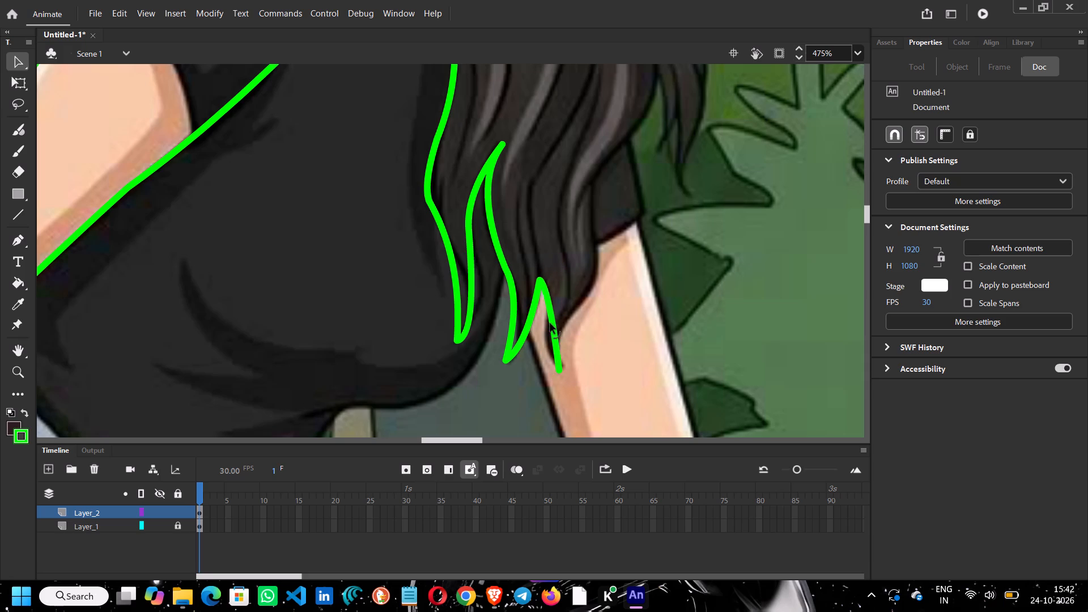
left_click_drag(550, 324, 552, 332)
left_click_drag(556, 336, 548, 343, "ctrl")
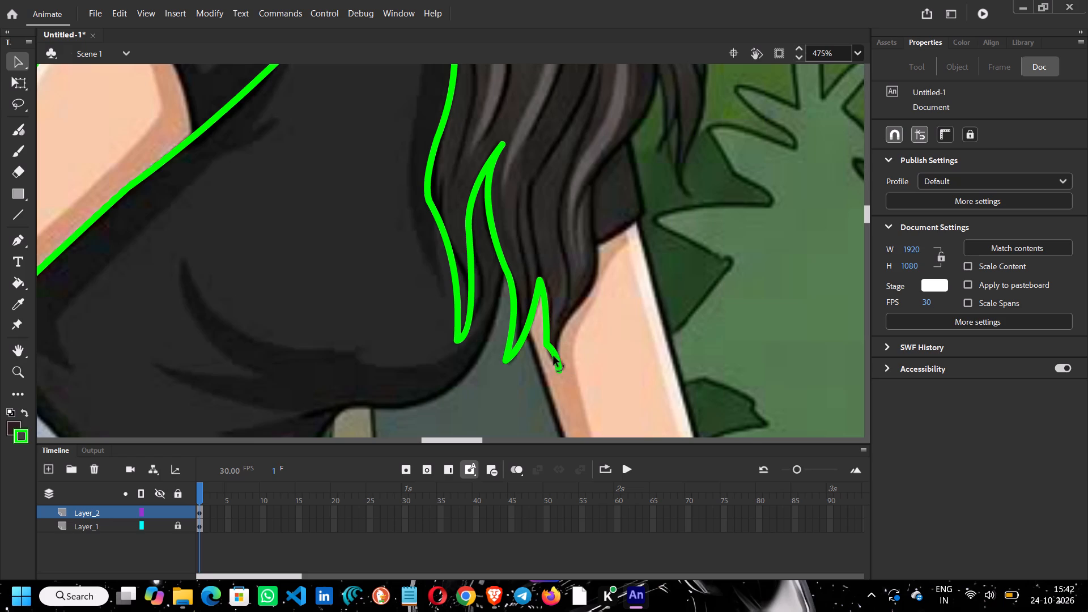
left_click_drag(554, 351, 552, 361)
left_click_drag(560, 367, 572, 361)
left_click_drag(572, 361, 586, 339)
left_click_drag(565, 356, 565, 369, "ctrl")
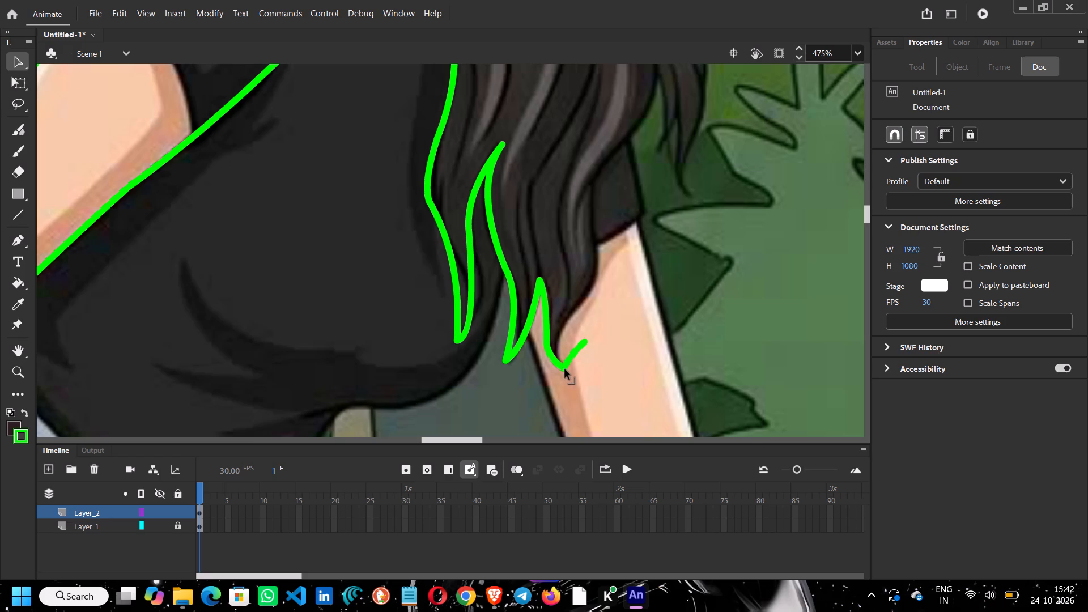
left_click_drag(565, 369, 566, 369, "ctrl")
Run the green line up the third strand's far side past the sleeve, cornering it beside the arm and sleeve and bending its segments to the hair.
left_click_drag(581, 344, 597, 268)
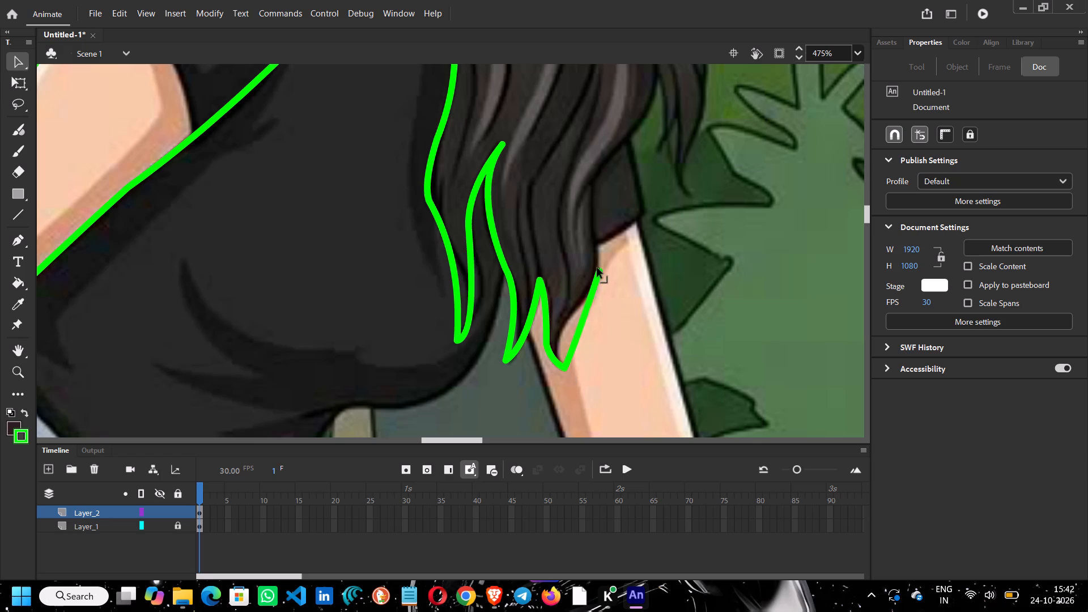
left_click_drag(597, 268, 611, 175)
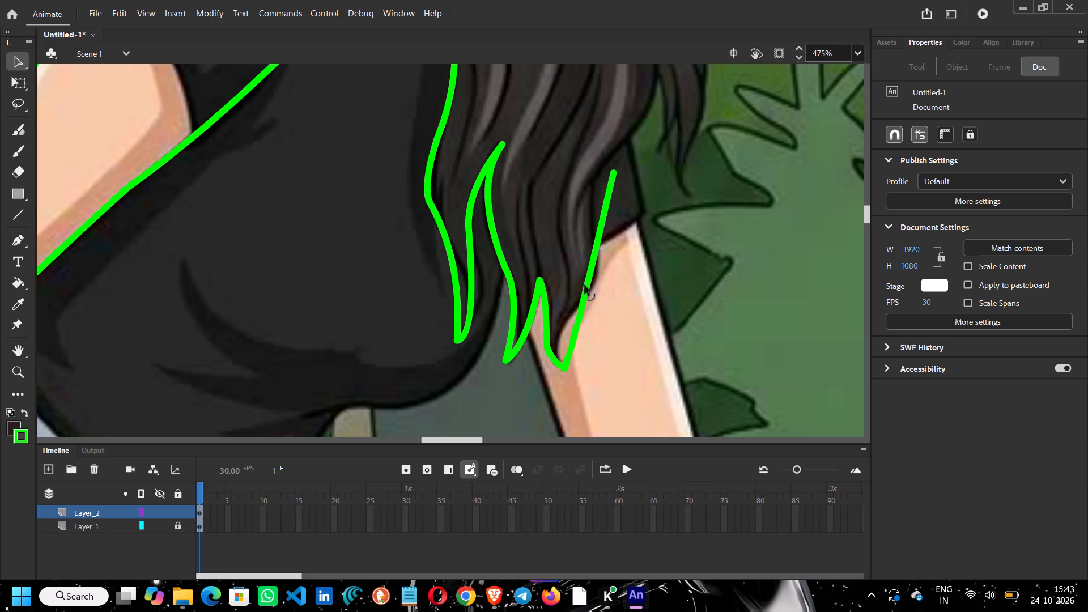
left_click_drag(590, 274, 600, 278, "ctrl")
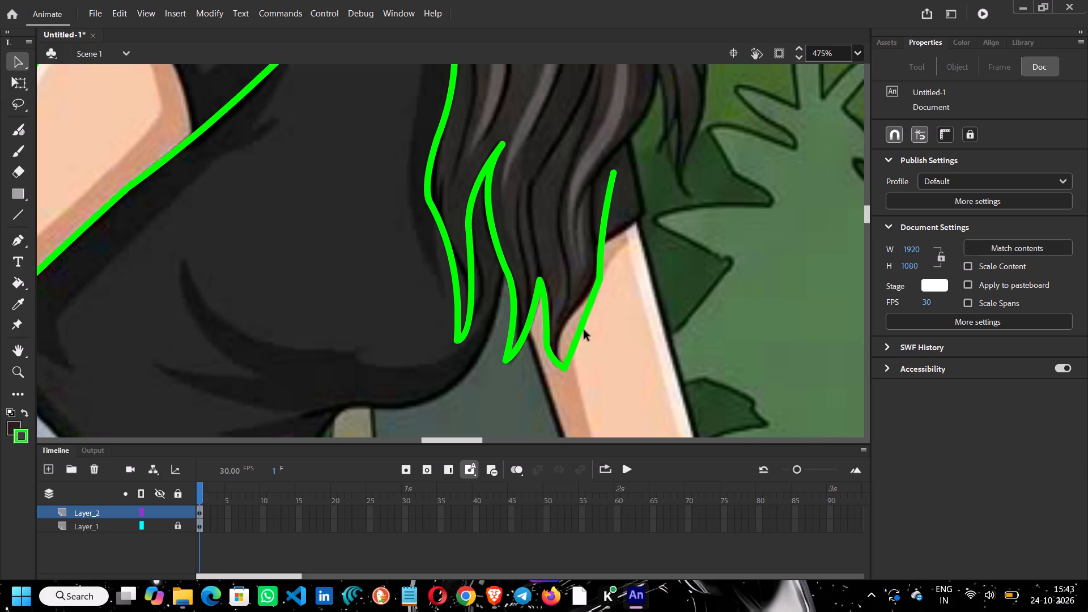
left_click_drag(578, 337, 566, 330)
scroll(678, 331, "up", 1)
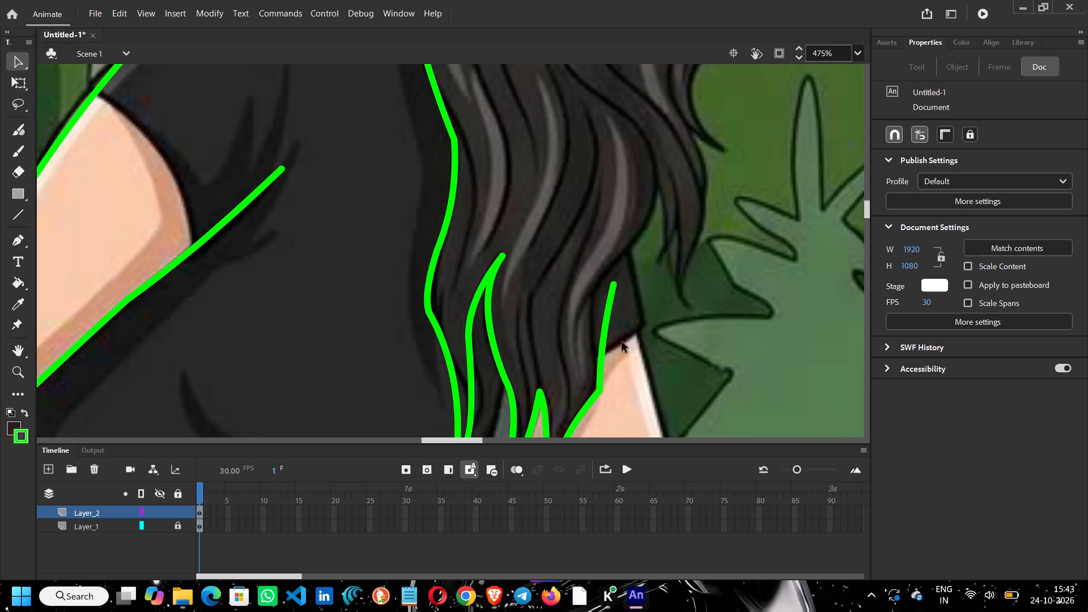
left_click_drag(613, 280, 627, 248)
left_click_drag(615, 282, 660, 196)
left_click_drag(623, 290, 611, 281, "ctrl")
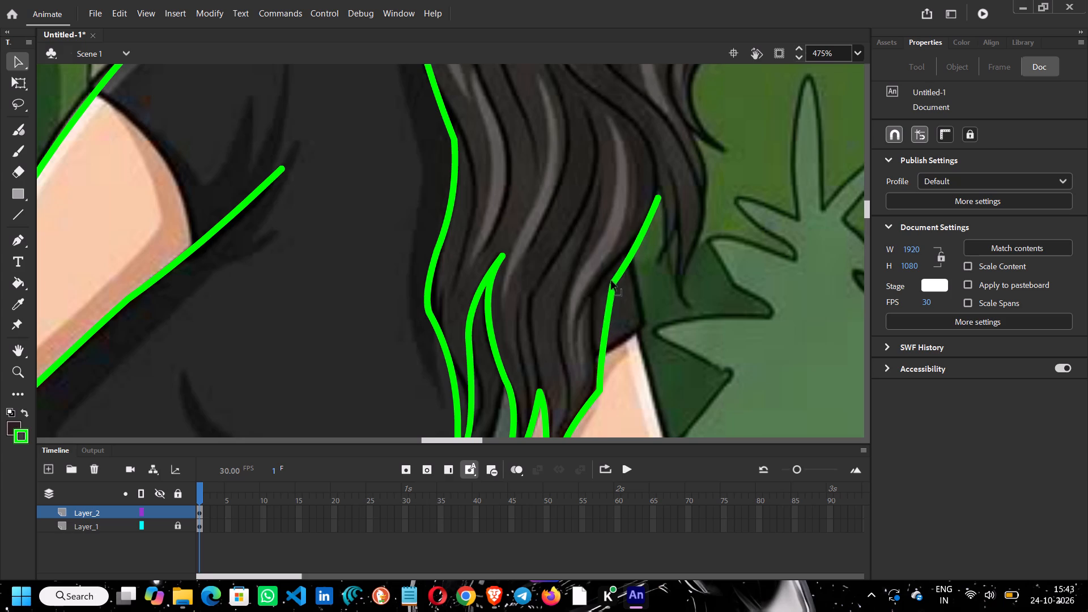
left_click_drag(611, 281, 604, 275, "ctrl")
left_click_drag(603, 323, 592, 316)
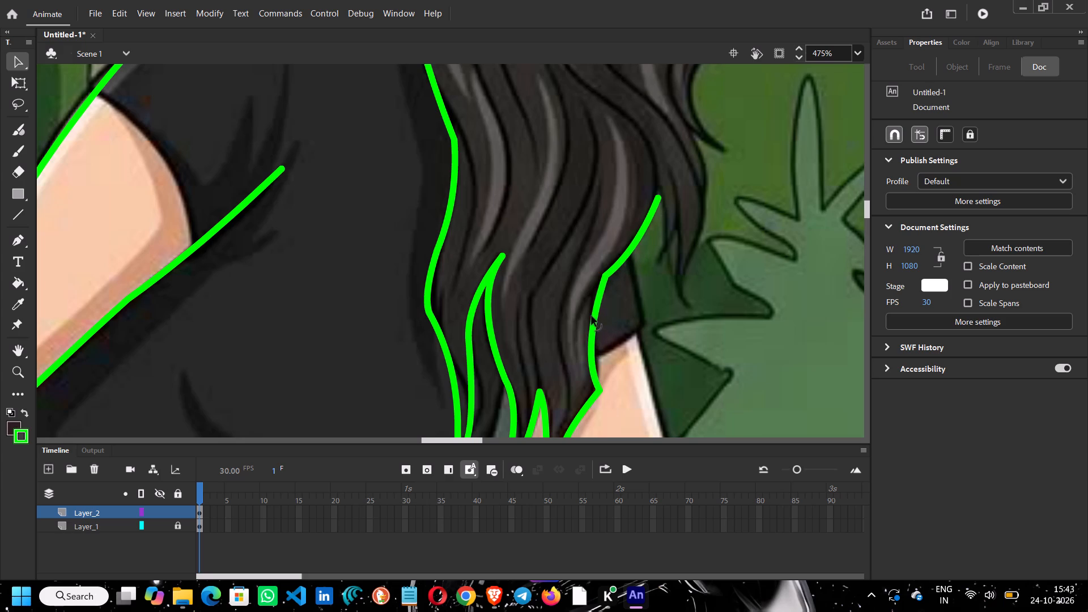
Bend the green line to the hair beside the sleeve, then corner it atop the gap and at the small strand's tip.
left_click_drag(592, 316, 592, 287)
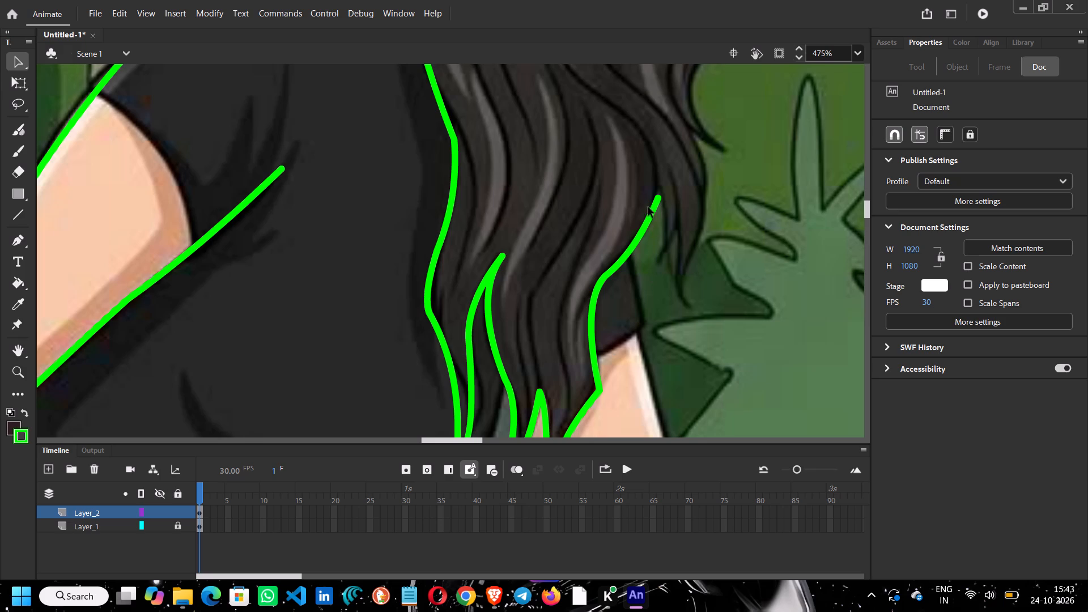
left_click_drag(659, 195, 675, 273)
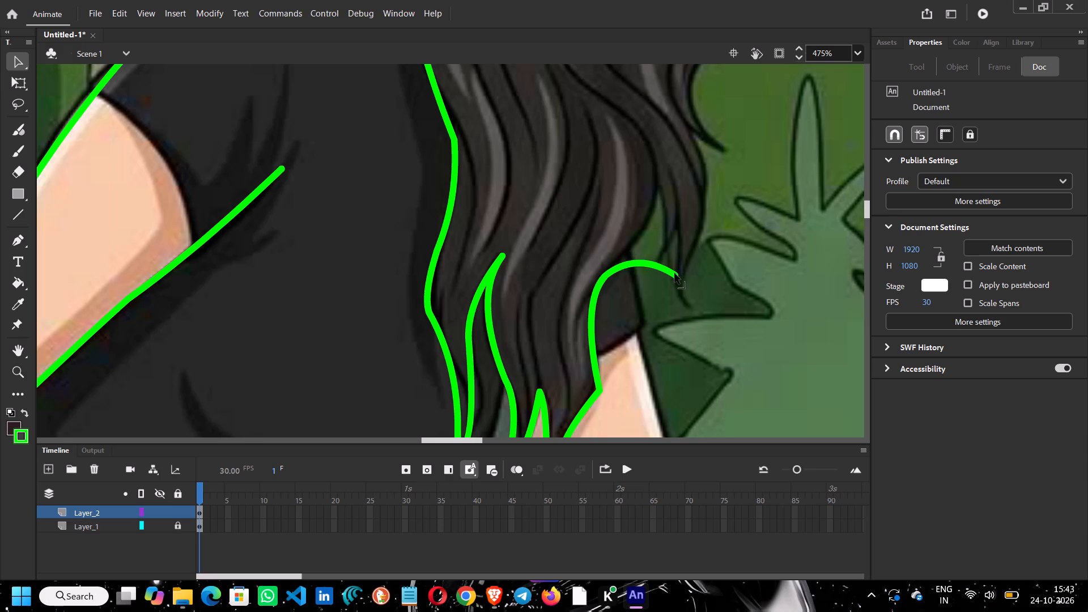
left_click_drag(652, 262, 660, 188, "ctrl")
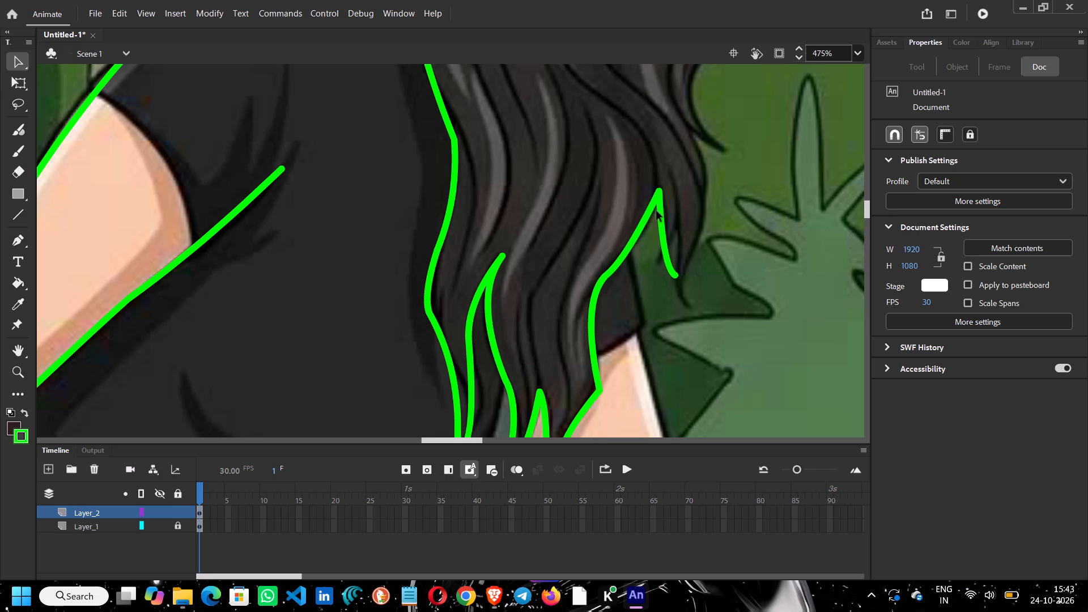
left_click_drag(677, 274, 671, 272)
left_click_drag(671, 272, 683, 258)
left_click_drag(668, 247, 658, 255, "ctrl")
left_click_drag(658, 255, 653, 260, "ctrl")
Extend the green line up the small strand's far side and corner it atop the narrow gap before the outermost strand.
left_click_drag(681, 258, 677, 231)
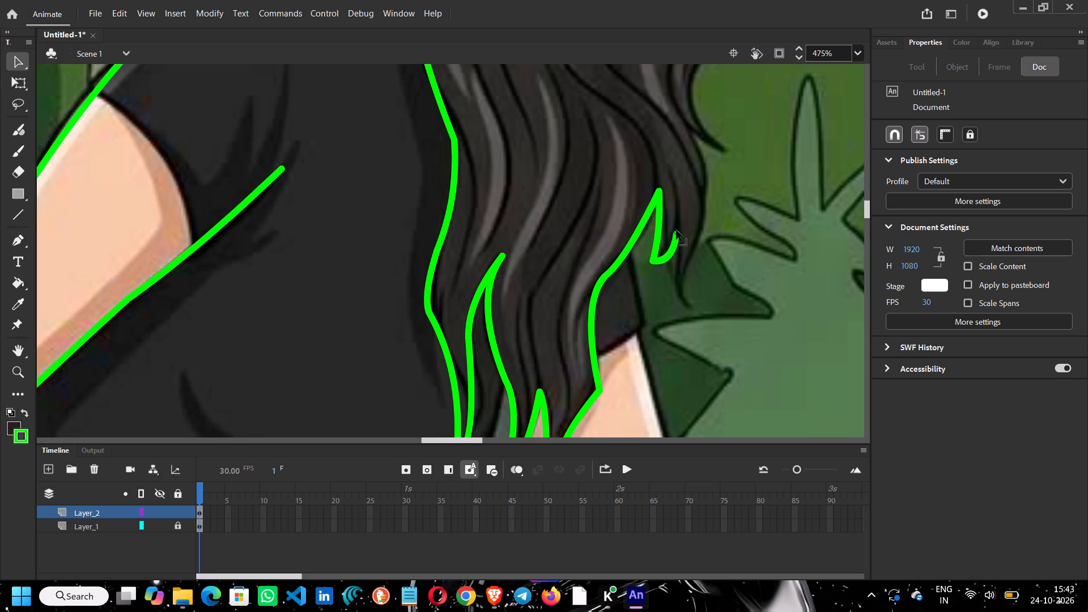
left_click_drag(677, 231, 673, 175)
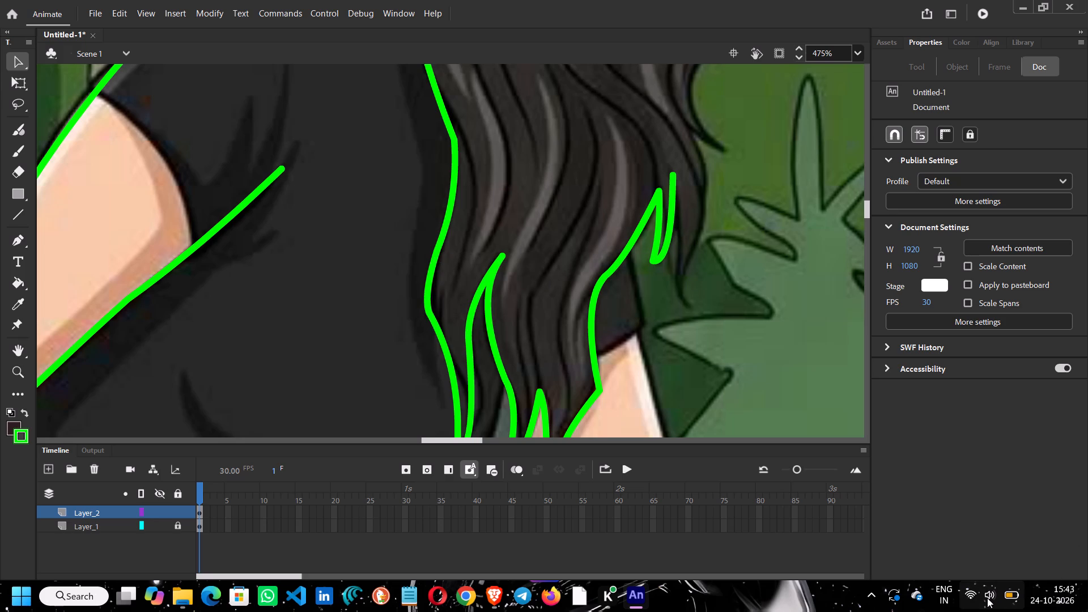
left_click(987, 598)
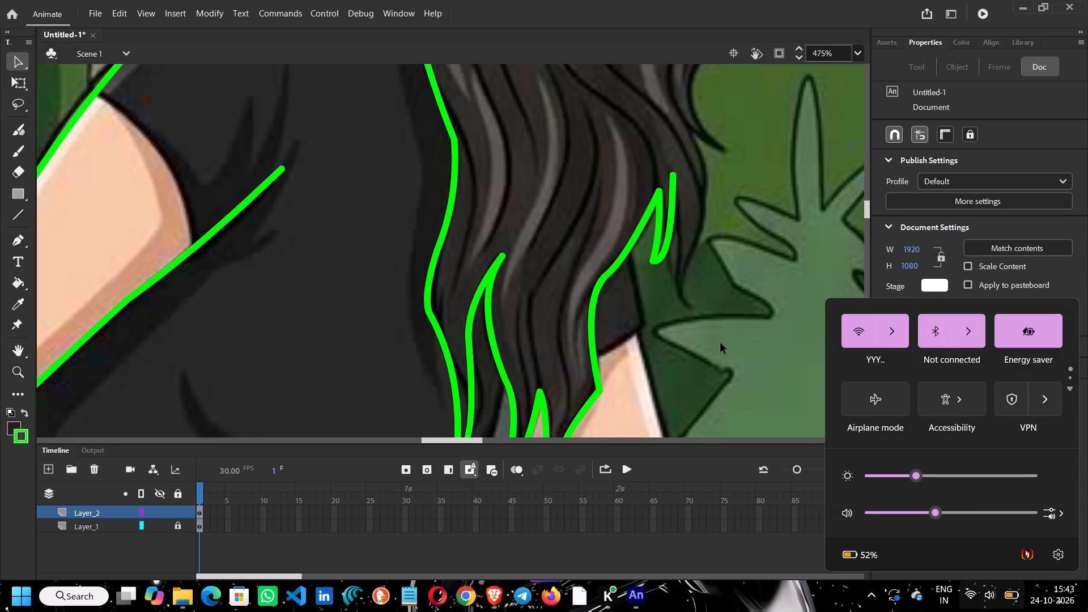
scroll(714, 339, "up", 1)
left_click_drag(674, 287, 717, 325)
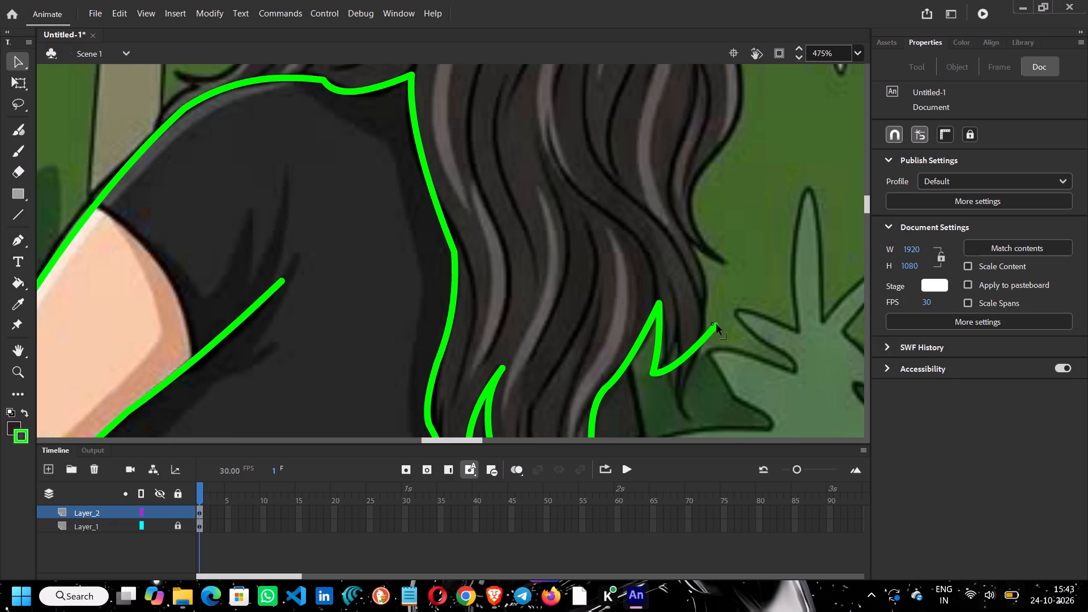
left_click_drag(717, 325, 720, 324)
left_click_drag(676, 360, 675, 325, "ctrl")
left_click_drag(675, 325, 677, 323, "ctrl")
left_click_drag(679, 362, 680, 292, "ctrl")
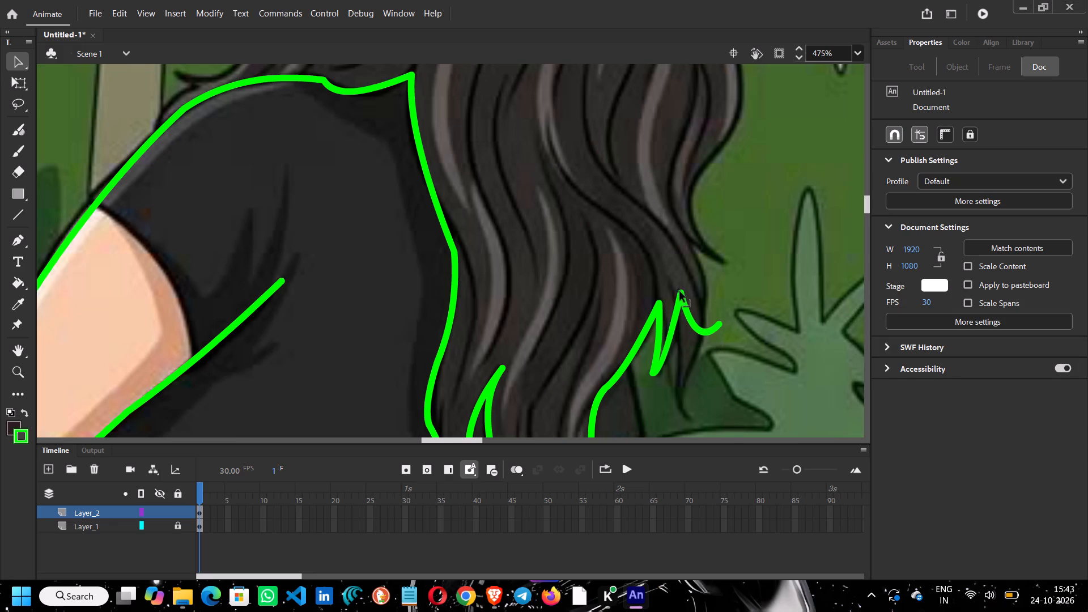
left_click_drag(680, 292, 674, 290, "ctrl")
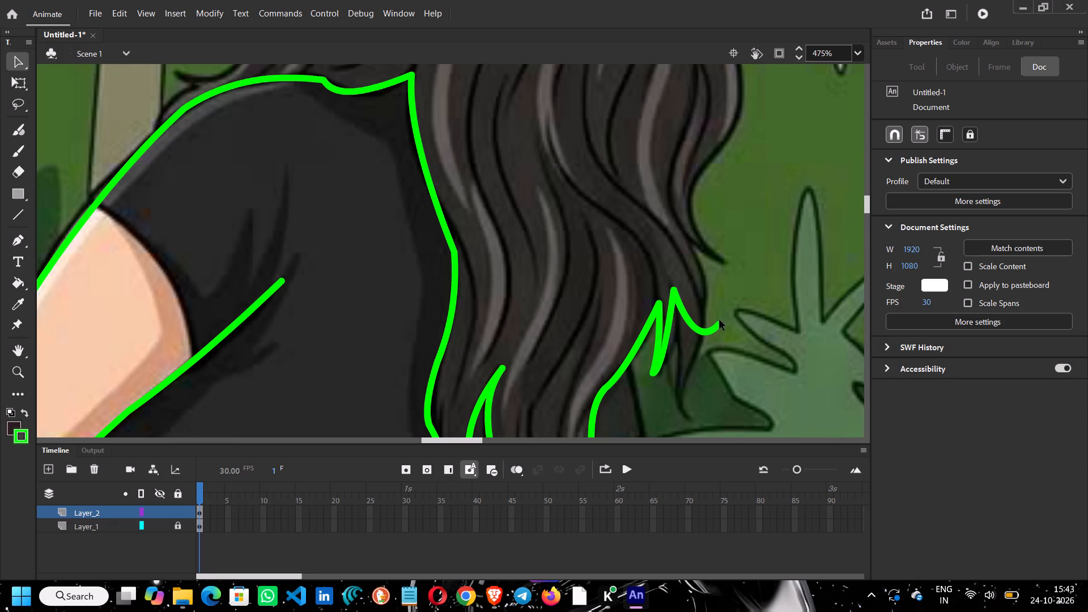
Pull the green line's loose end farther out beyond the outermost hair strand, over the background leaves.
left_click_drag(720, 320, 718, 343)
left_click(719, 322)
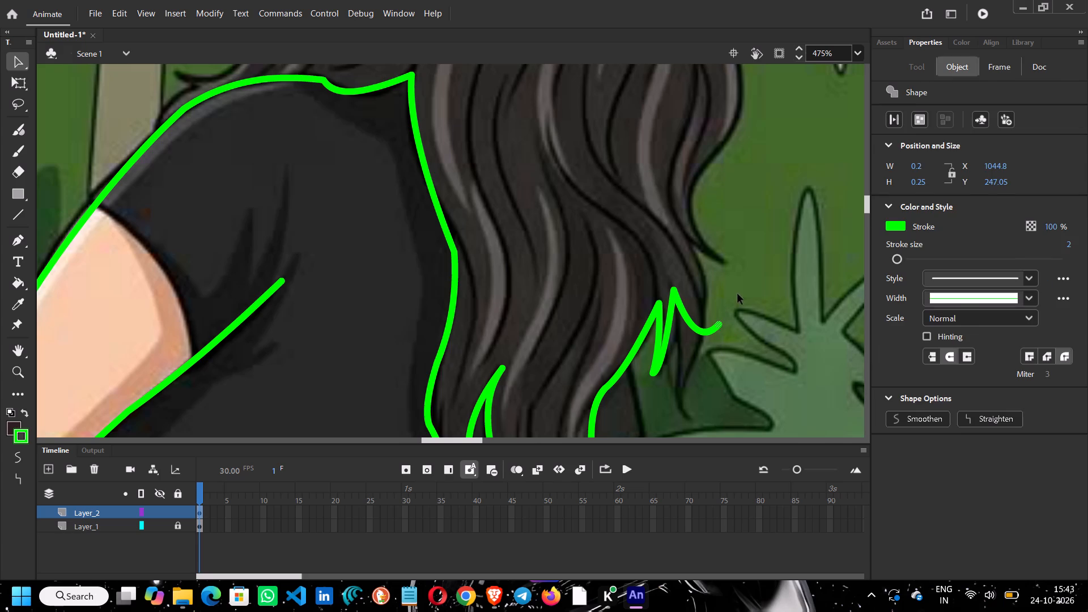
left_click(738, 294)
left_click_drag(719, 326, 753, 362)
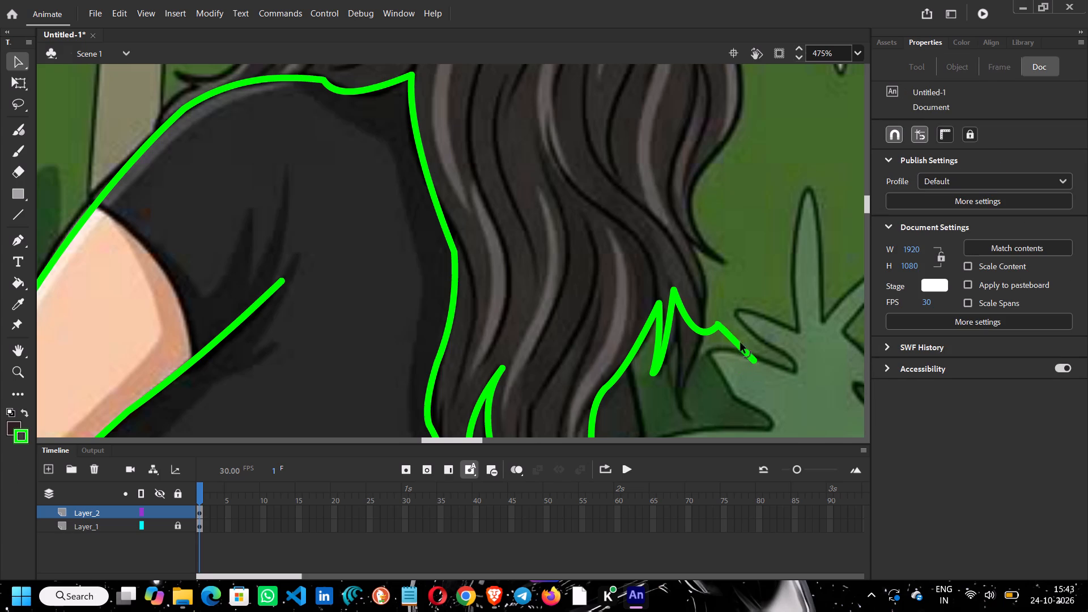
Delete the green line's surplus end segment lying over the background leaf.
left_click_drag(715, 301, 759, 399)
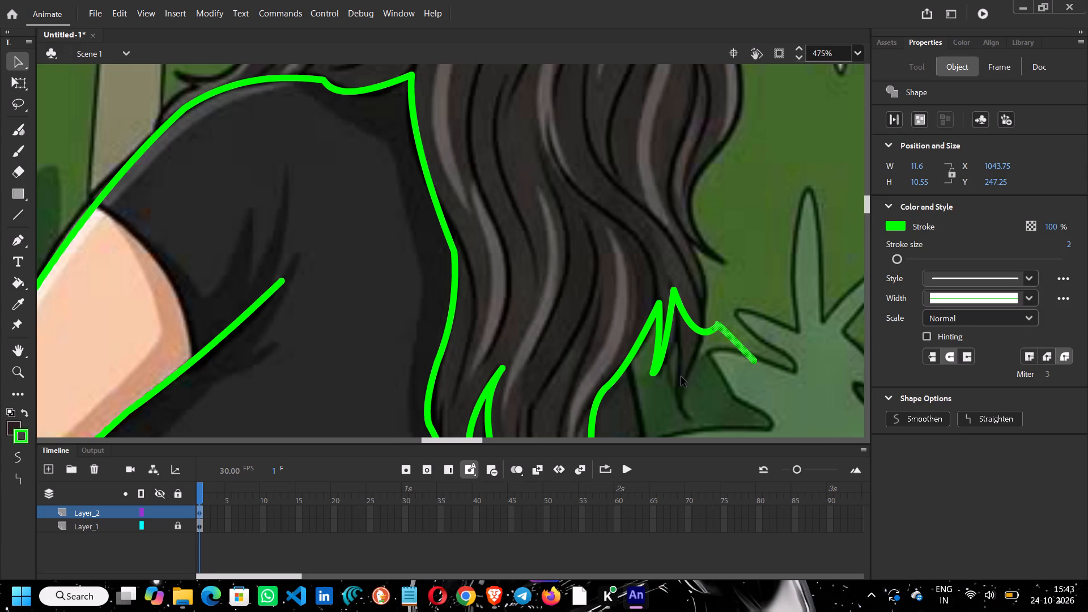
key("Delete")
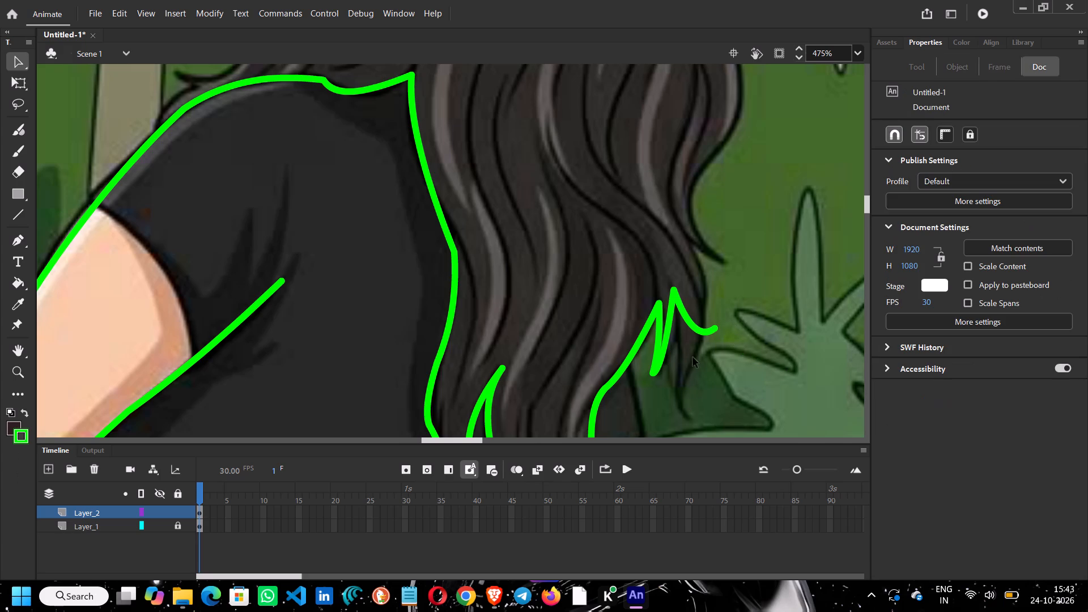
Pull the green line's end down to the outermost strand's tip, corner it above the tip, and bend both segments along the inner edge.
left_click_drag(716, 328, 692, 421)
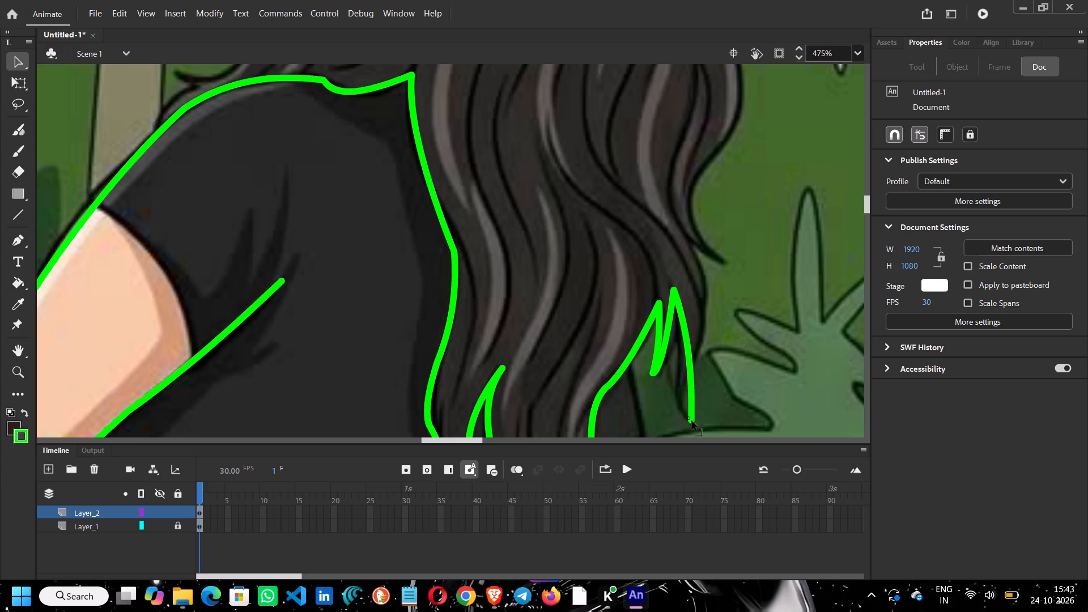
left_click_drag(692, 421, 692, 424)
left_click_drag(692, 389, 675, 409)
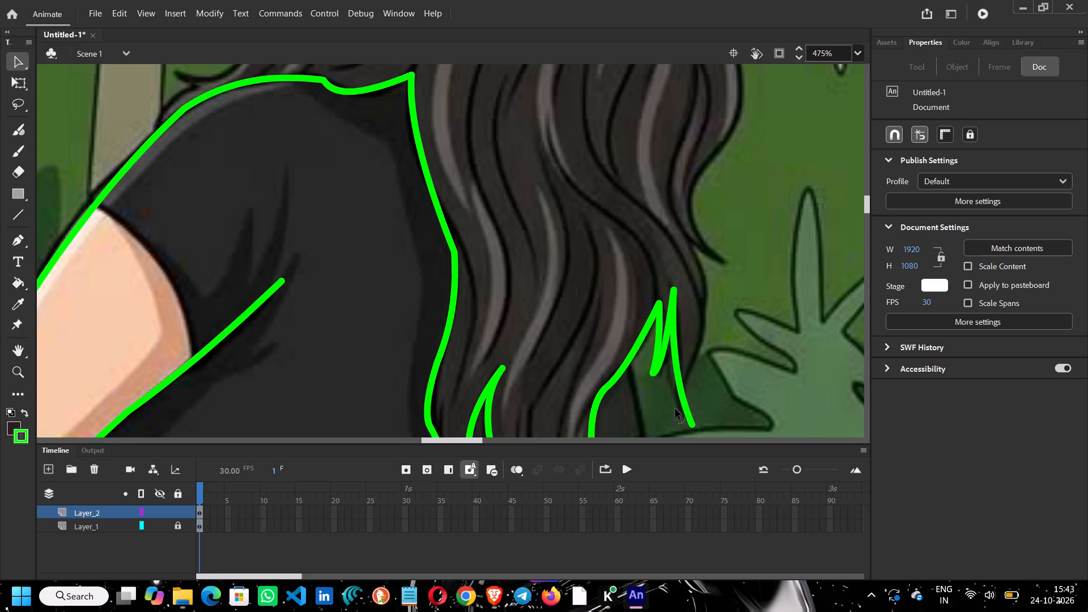
left_click_drag(675, 409, 688, 411)
left_click_drag(683, 376, 677, 387, "ctrl")
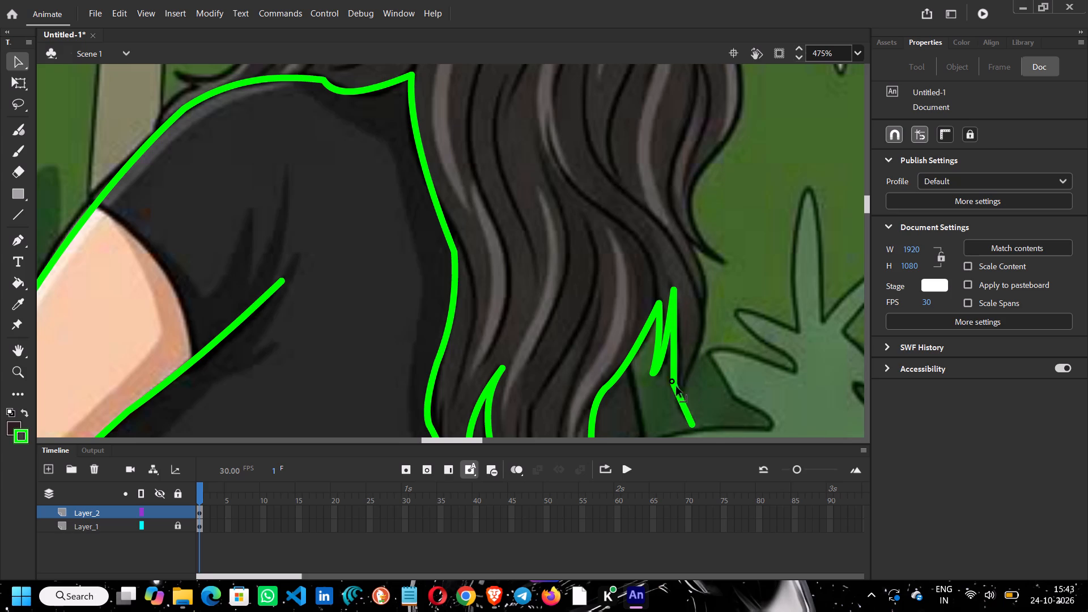
left_click_drag(677, 387, 677, 388, "ctrl")
left_click_drag(676, 362, 690, 369)
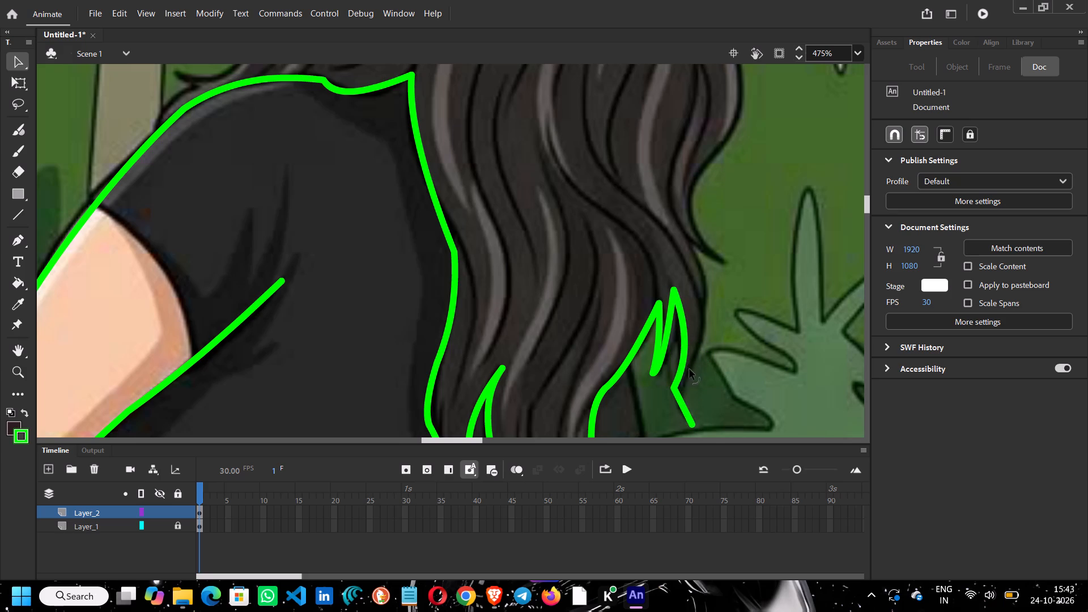
left_click_drag(690, 369, 686, 380)
left_click_drag(686, 406, 683, 411)
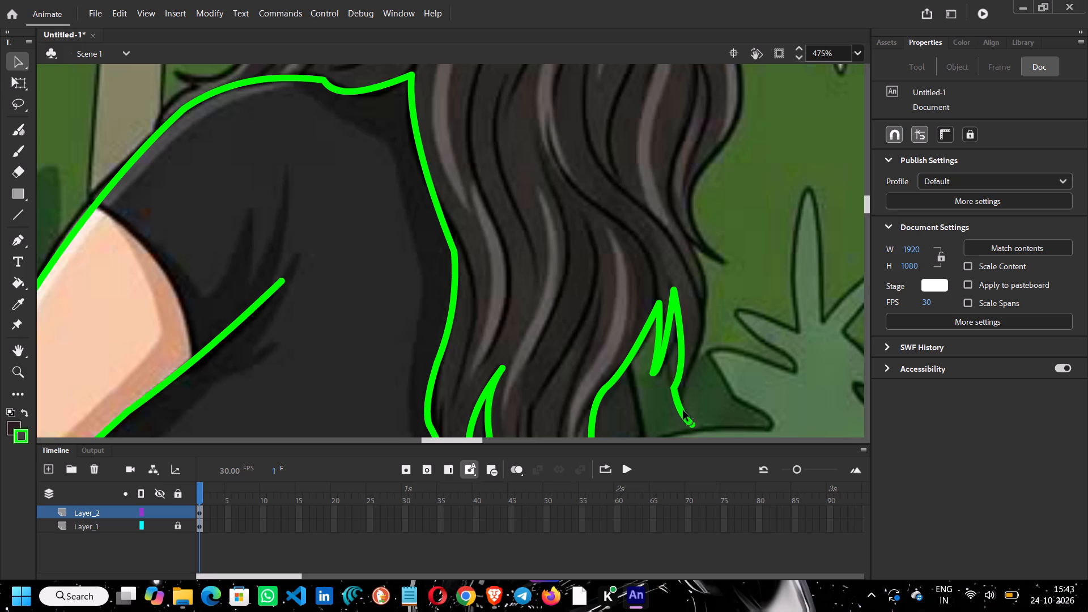
left_click_drag(683, 411, 683, 411)
Turn the green line back up from the outermost strand's tip, cornering it at and just above the tip and bending the short segment.
left_click_drag(693, 423, 700, 359, "ctrl")
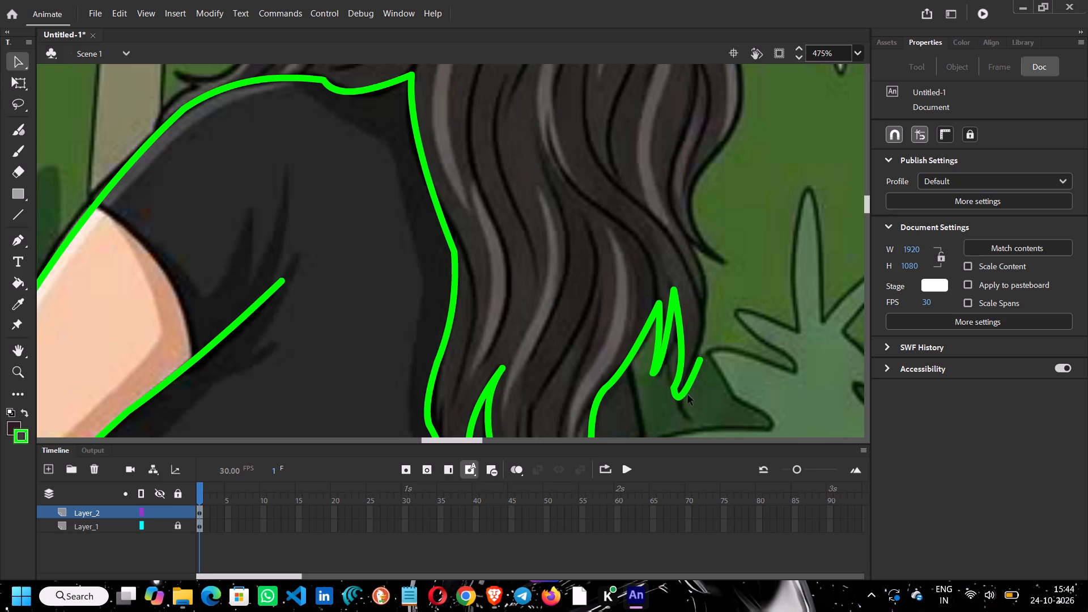
left_click_drag(684, 391, 690, 422, "ctrl")
left_click_drag(694, 391, 687, 385)
left_click_drag(692, 399, 682, 397)
left_click(714, 395)
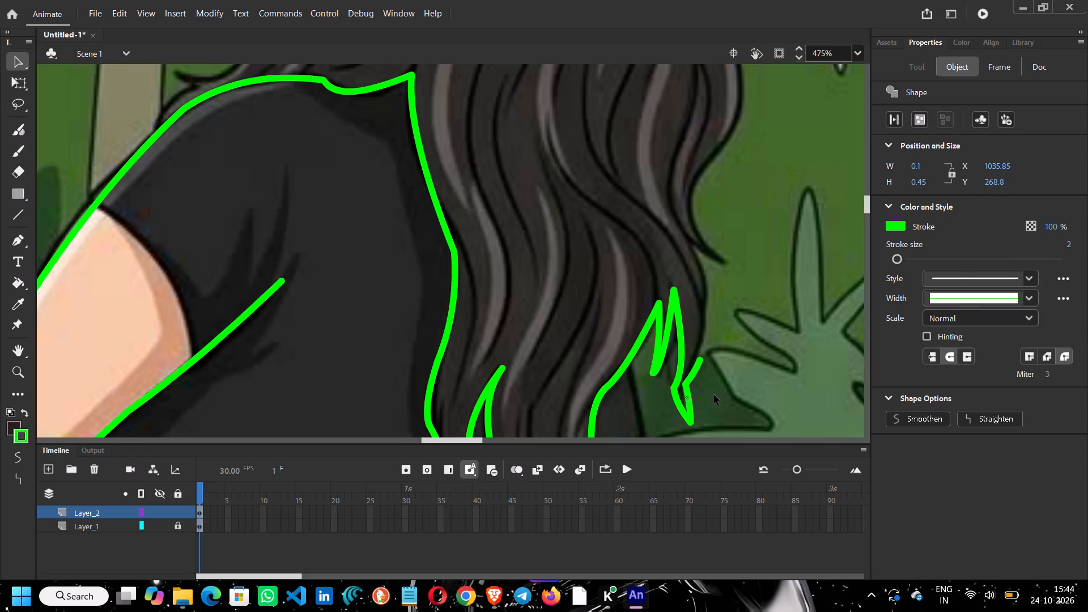
key("ctrl+z")
key("ctrl+z")
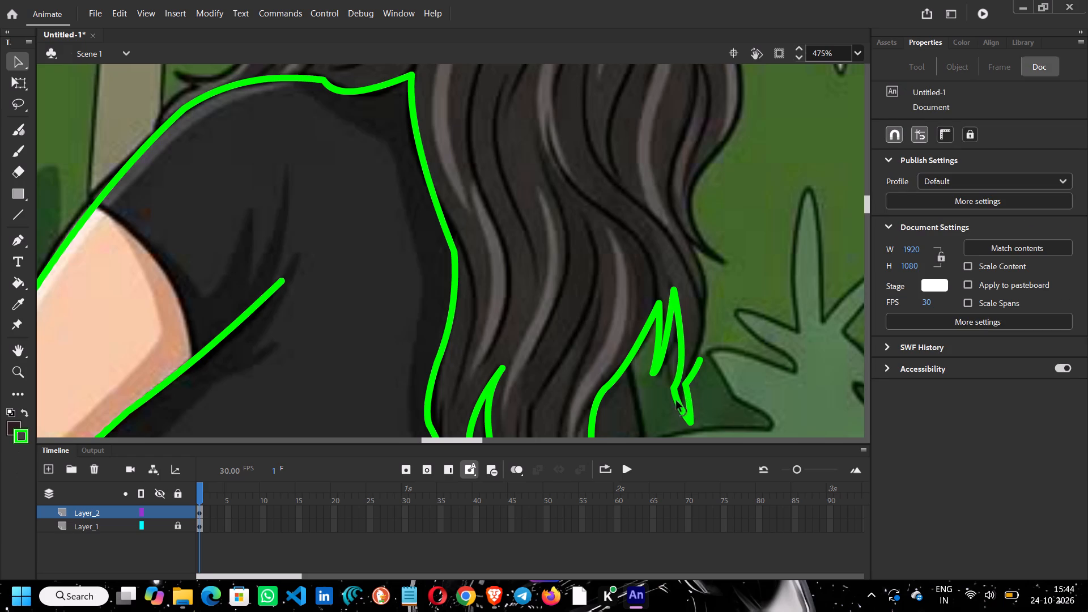
left_click_drag(688, 397, 682, 395)
left_click_drag(682, 395, 682, 395)
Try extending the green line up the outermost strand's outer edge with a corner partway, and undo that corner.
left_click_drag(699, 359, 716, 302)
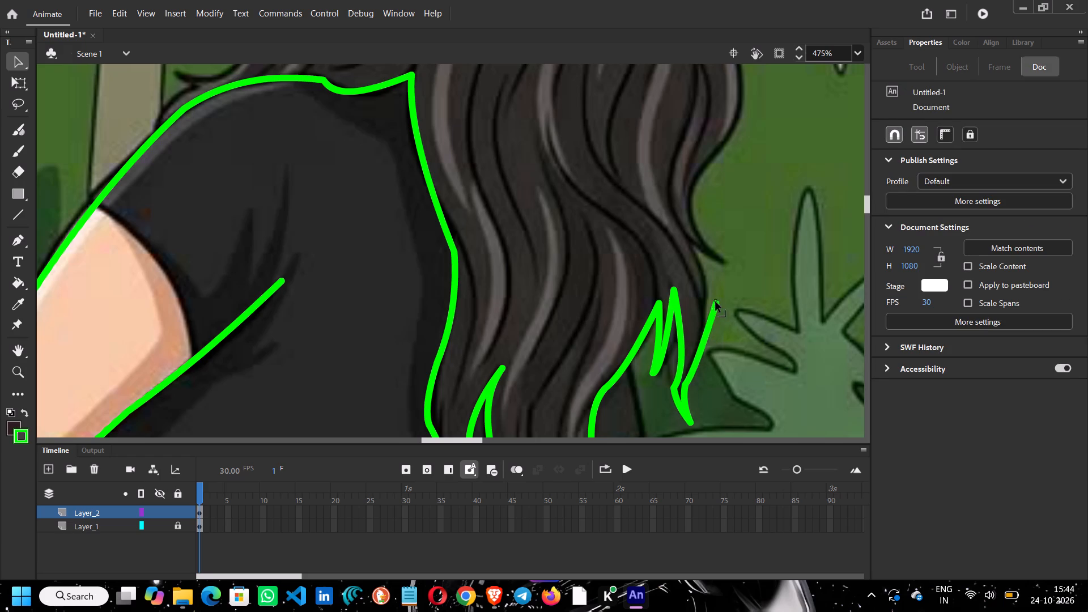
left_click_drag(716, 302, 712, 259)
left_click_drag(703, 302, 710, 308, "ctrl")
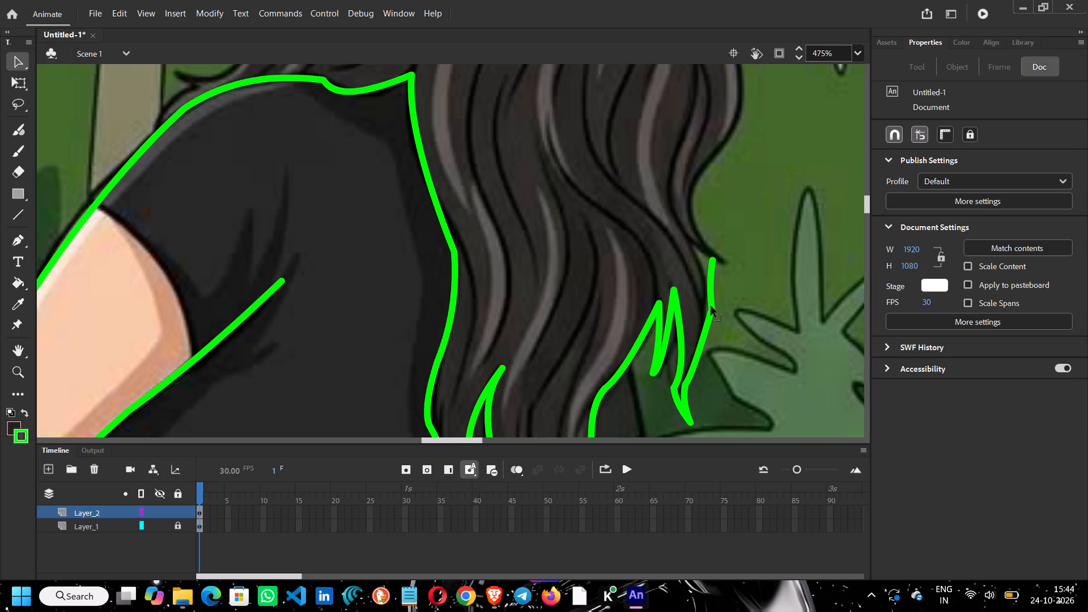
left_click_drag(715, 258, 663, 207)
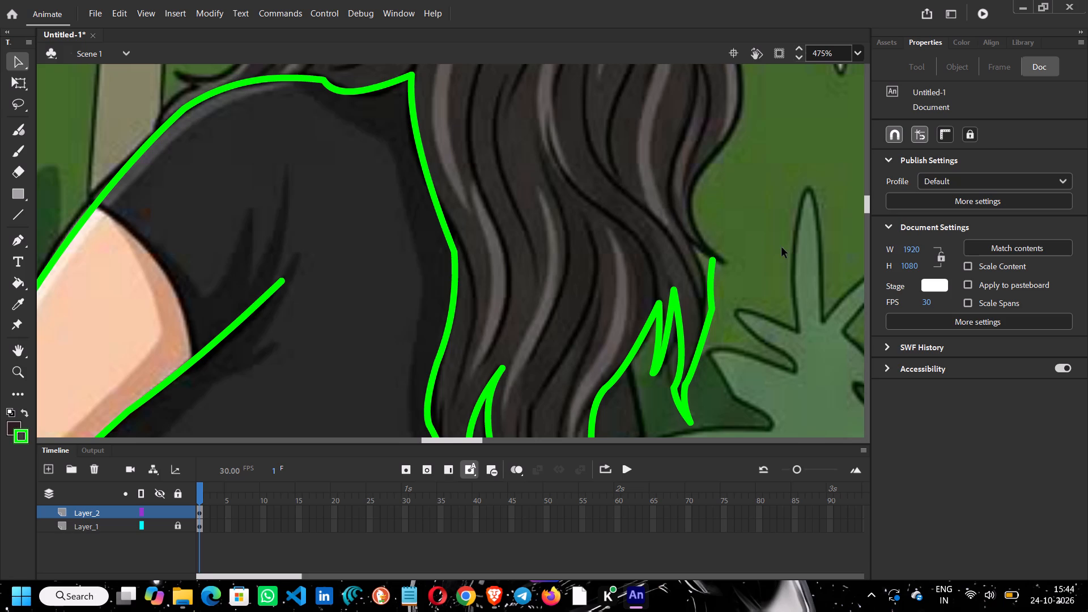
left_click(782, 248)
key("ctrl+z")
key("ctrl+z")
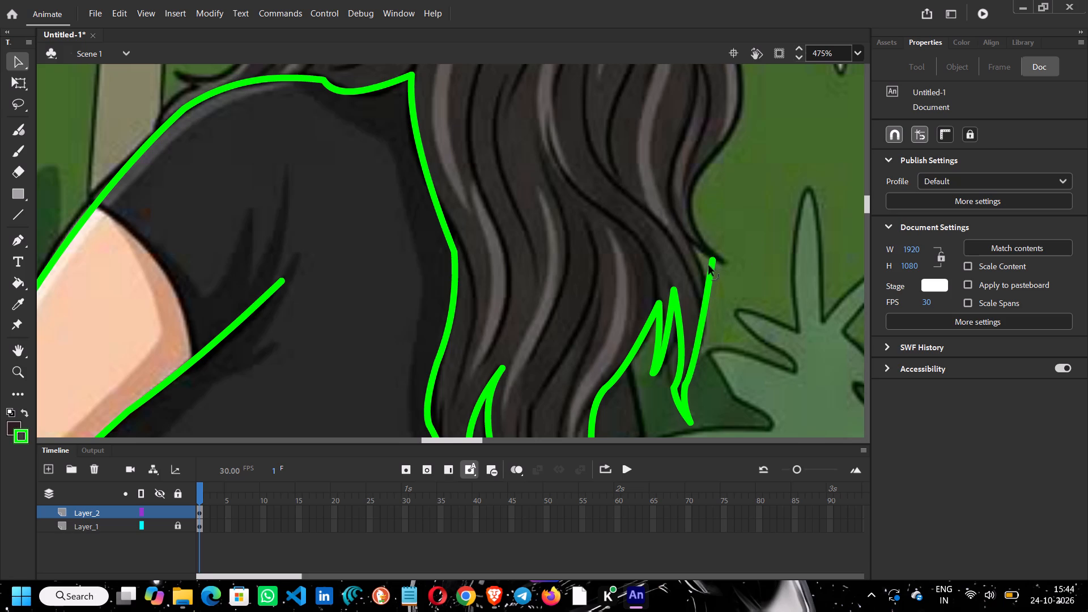
Move the green line's end to where the outermost strand meets the hair above, and bow the segment along its outer edge.
left_click_drag(713, 259, 675, 225)
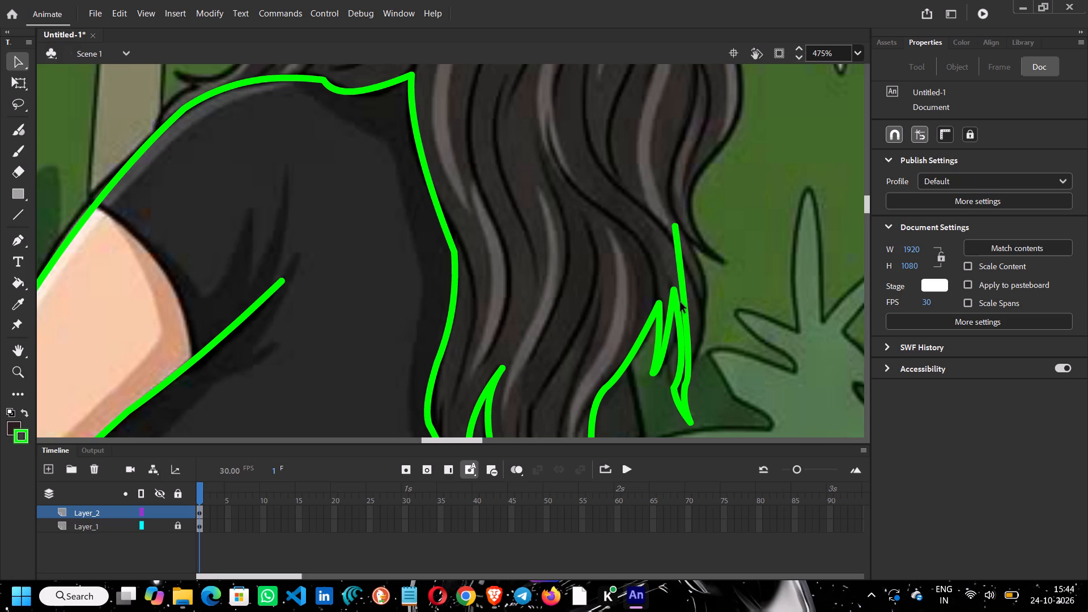
left_click_drag(684, 294, 705, 260)
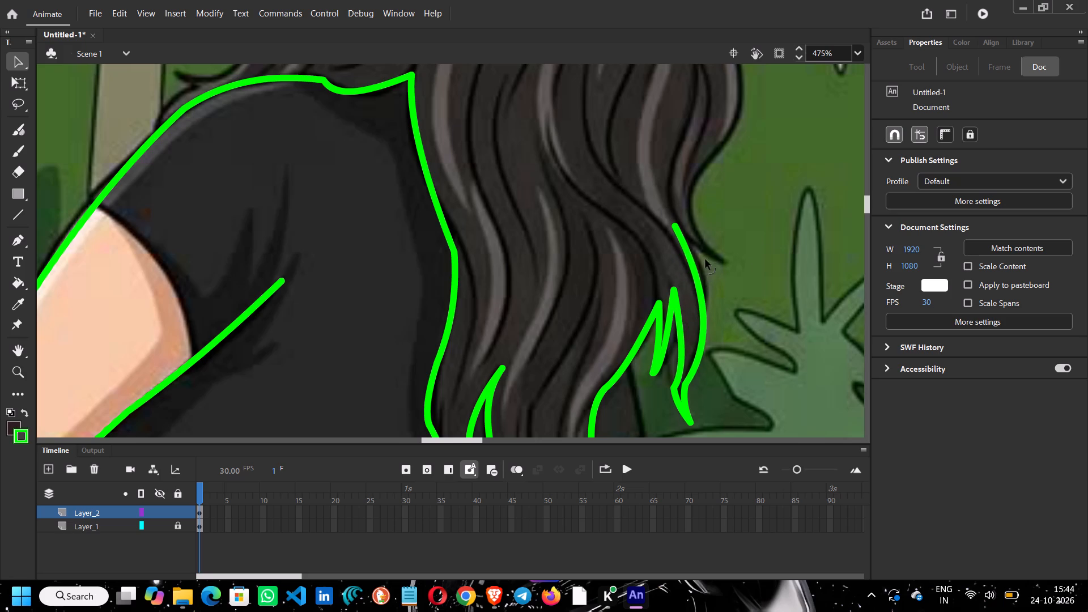
Refit the green segment along the outermost strand's outer edge and corner it at the notch beneath the small hair flick.
left_click_drag(705, 260, 708, 239)
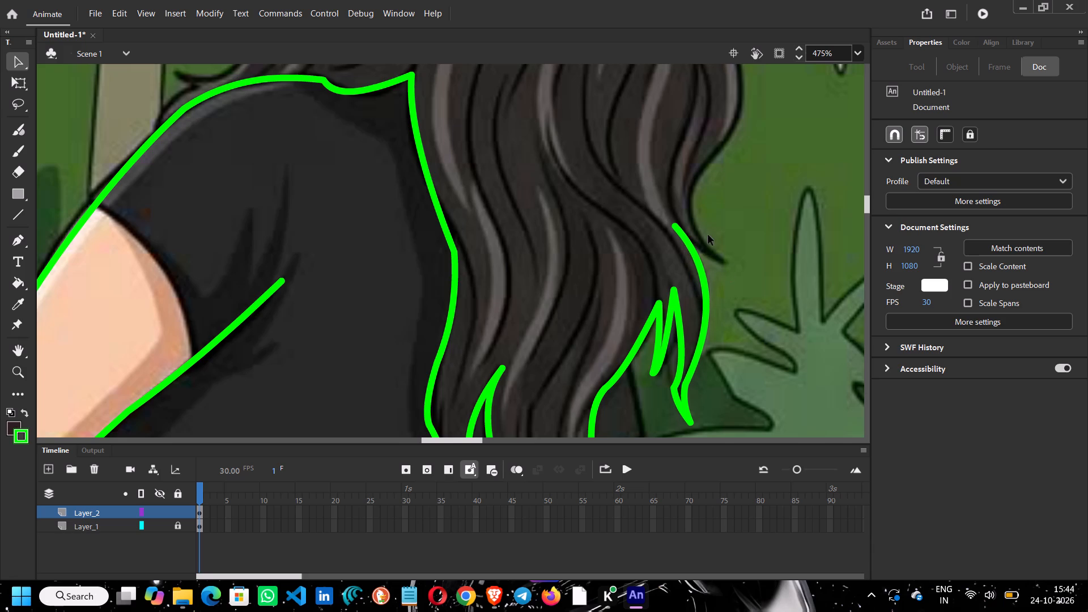
left_click_drag(675, 223, 687, 215)
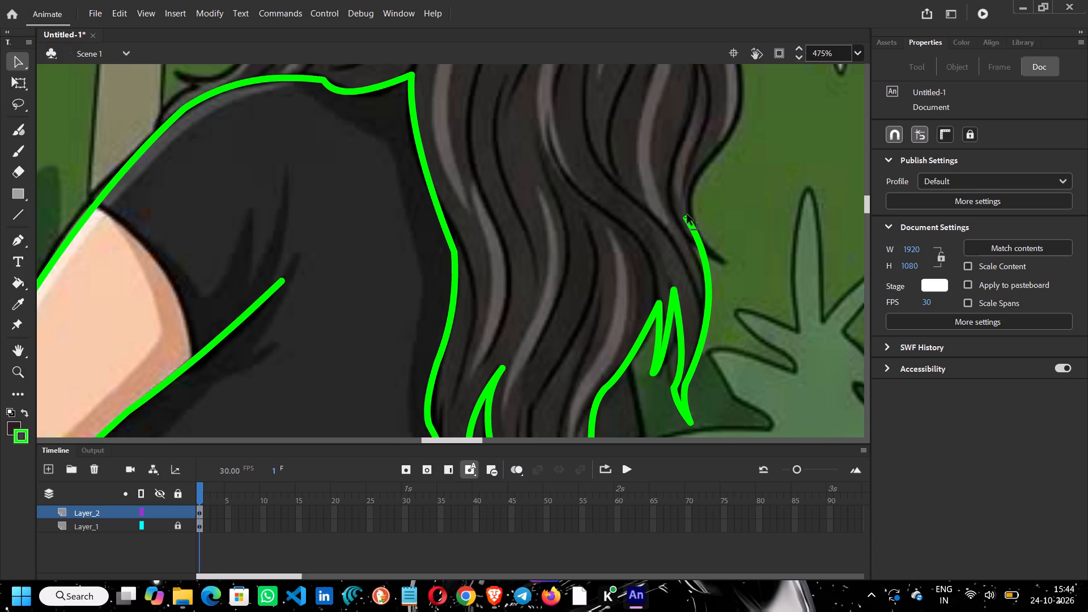
left_click_drag(687, 215, 677, 215)
left_click_drag(695, 247, 690, 249, "ctrl")
Carry the green line out to the small flick's tip, corner it there, and turn its end back up toward the hair above.
left_click_drag(678, 216, 758, 256)
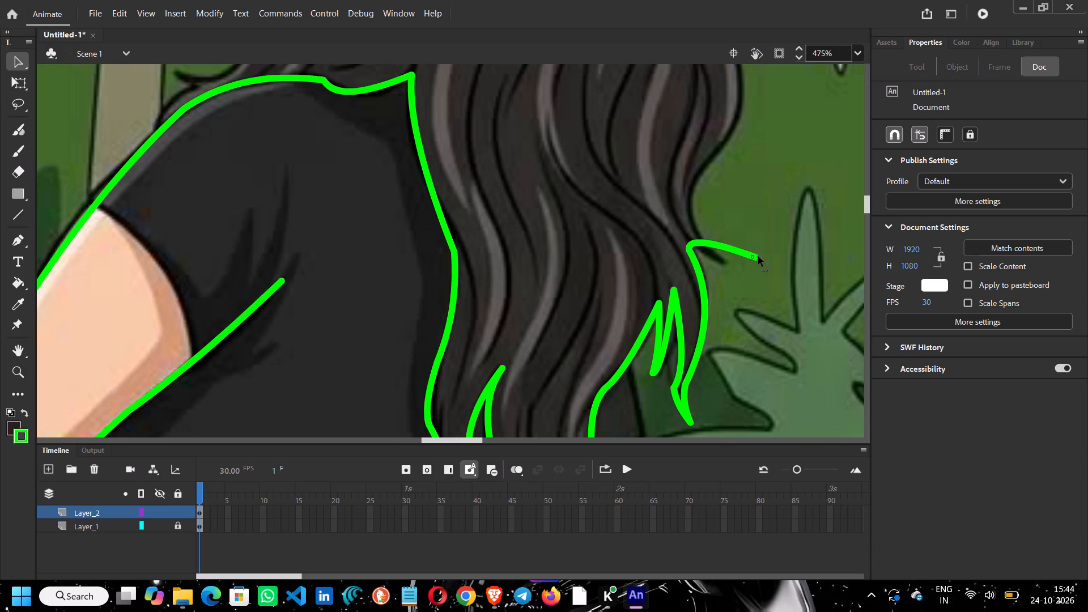
left_click_drag(758, 256, 758, 257)
left_click_drag(702, 241, 725, 267)
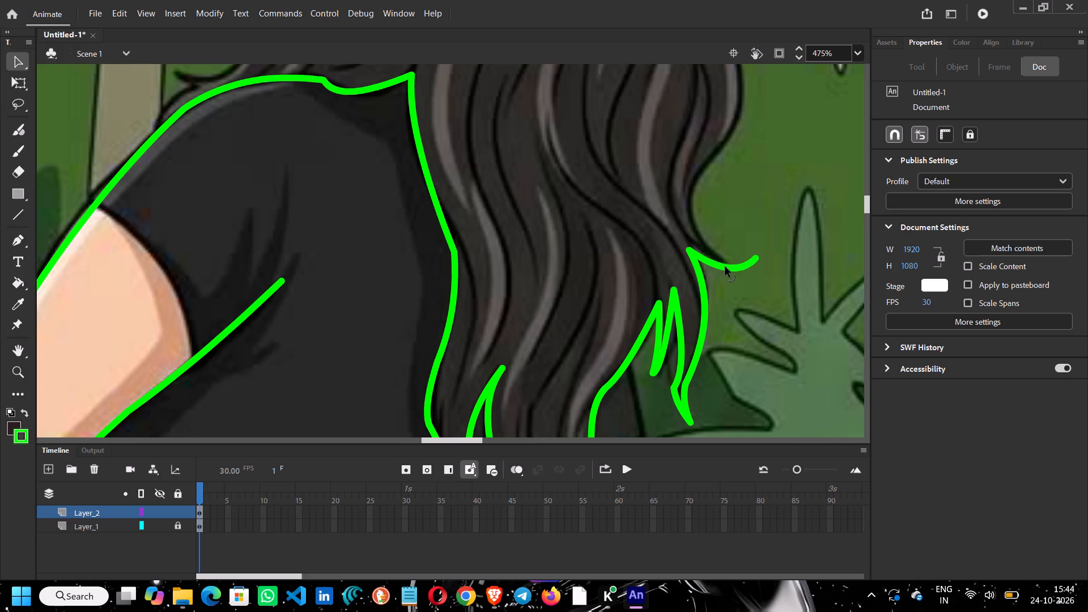
left_click_drag(725, 267, 726, 267)
left_click_drag(732, 266, 735, 271, "ctrl")
left_click_drag(756, 256, 698, 149)
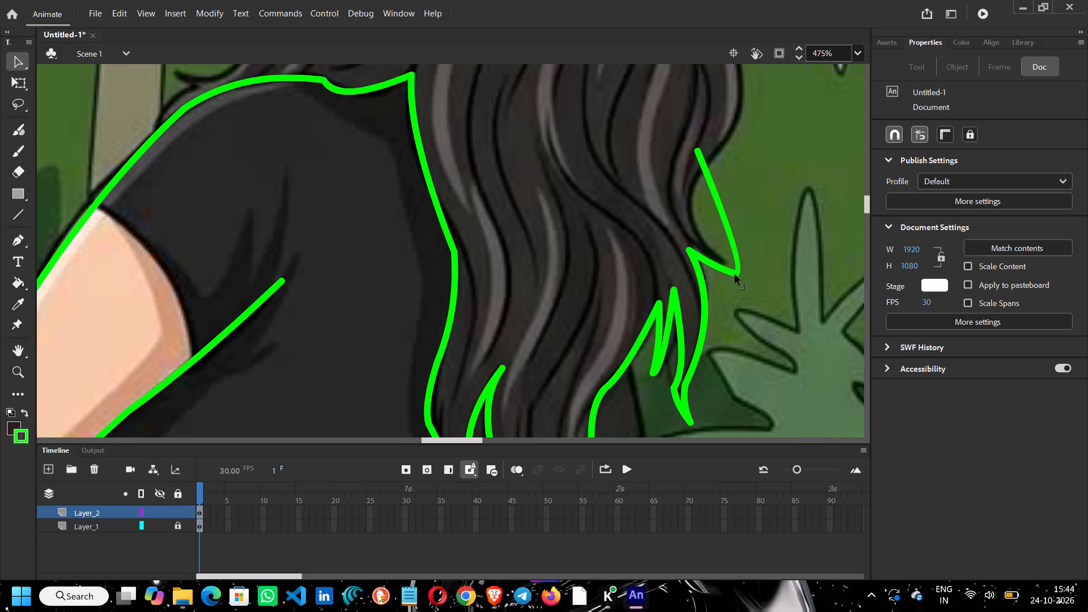
left_click_drag(735, 273, 726, 263)
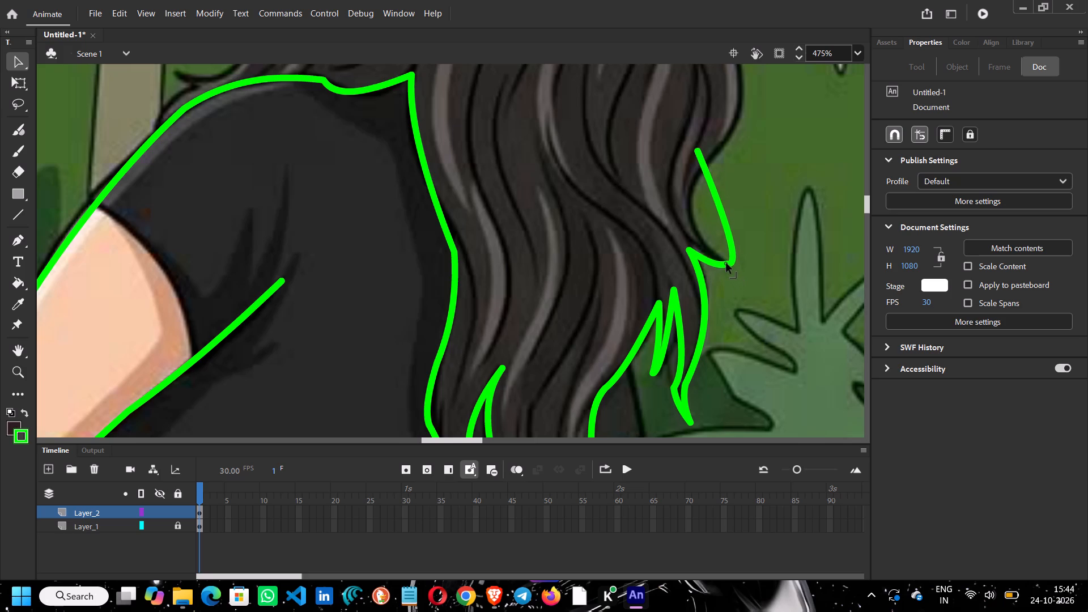
left_click_drag(726, 263, 726, 265)
Corner the green line at the hair's inward curve above the flick, refine the tip, and bow the segment along the flick's upper edge.
left_click(729, 234)
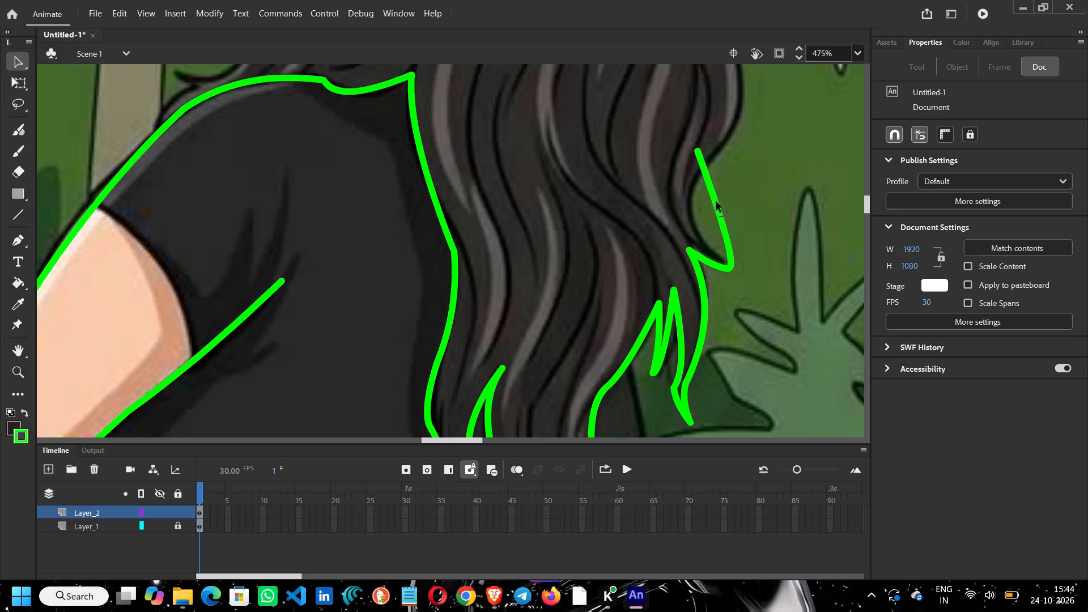
left_click_drag(716, 202, 692, 201, "ctrl")
left_click_drag(716, 237, 717, 230)
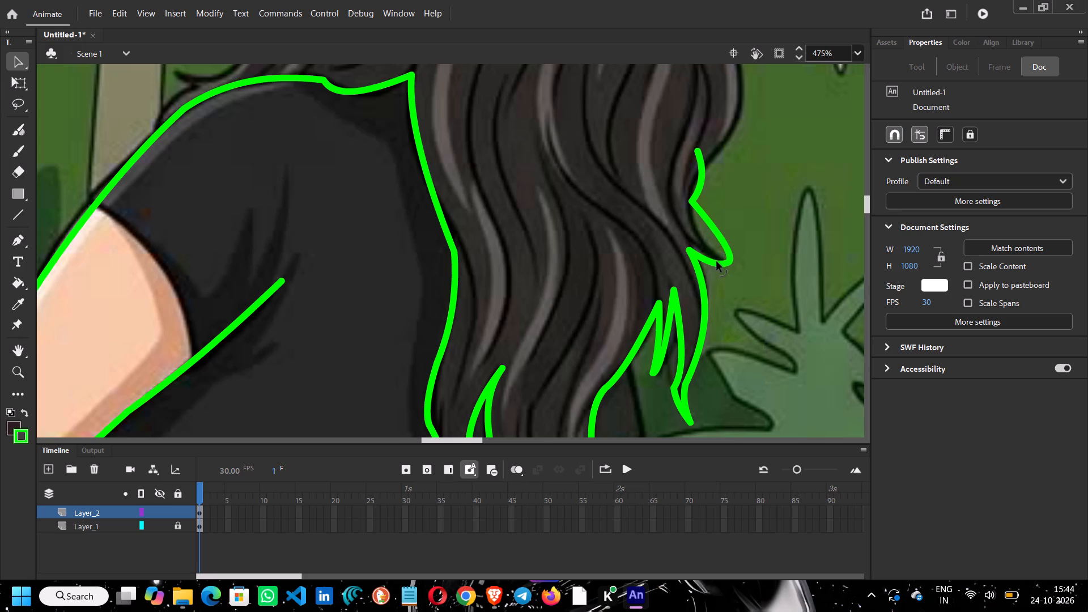
left_click_drag(715, 263, 719, 257)
left_click(733, 254, "ctrl")
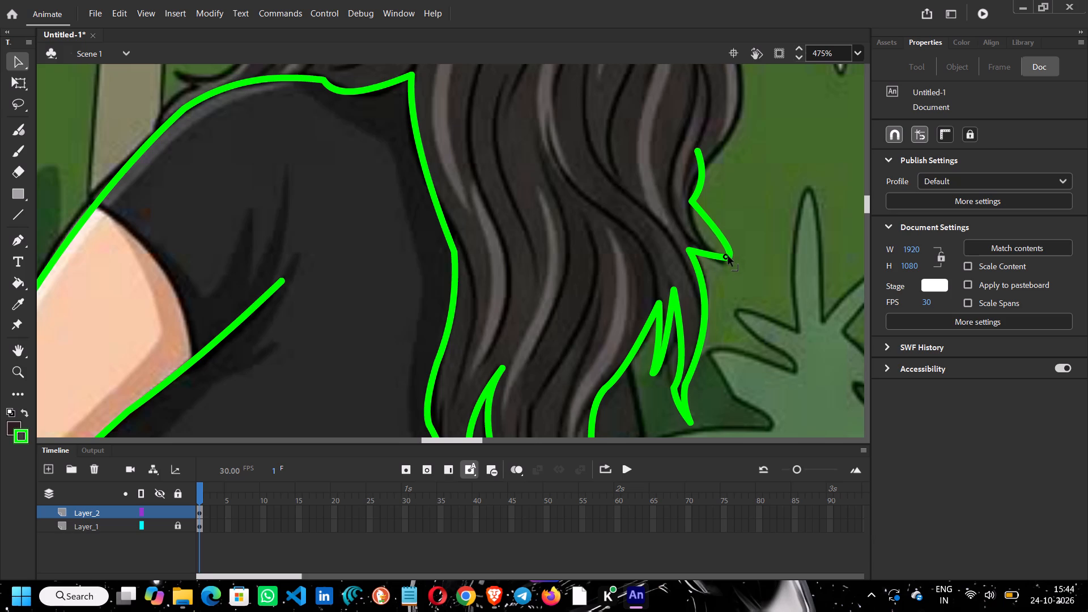
left_click_drag(719, 232, 712, 237)
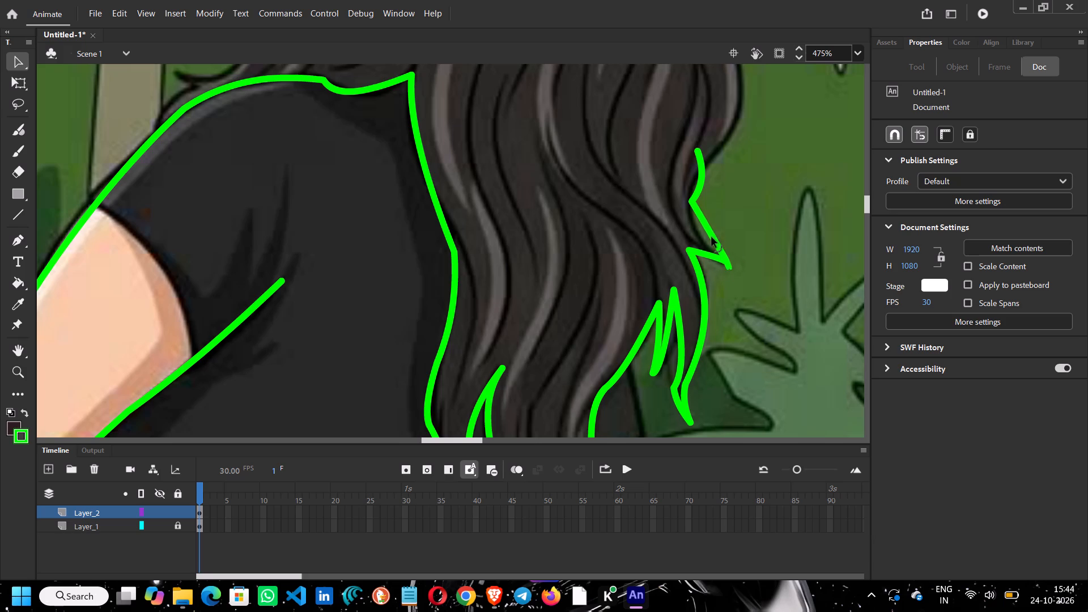
left_click_drag(712, 237, 688, 223)
Extend the green line's end up past the exposed skin patch and corner the line where the patch's top meets the hair.
scroll(741, 256, "up", 2)
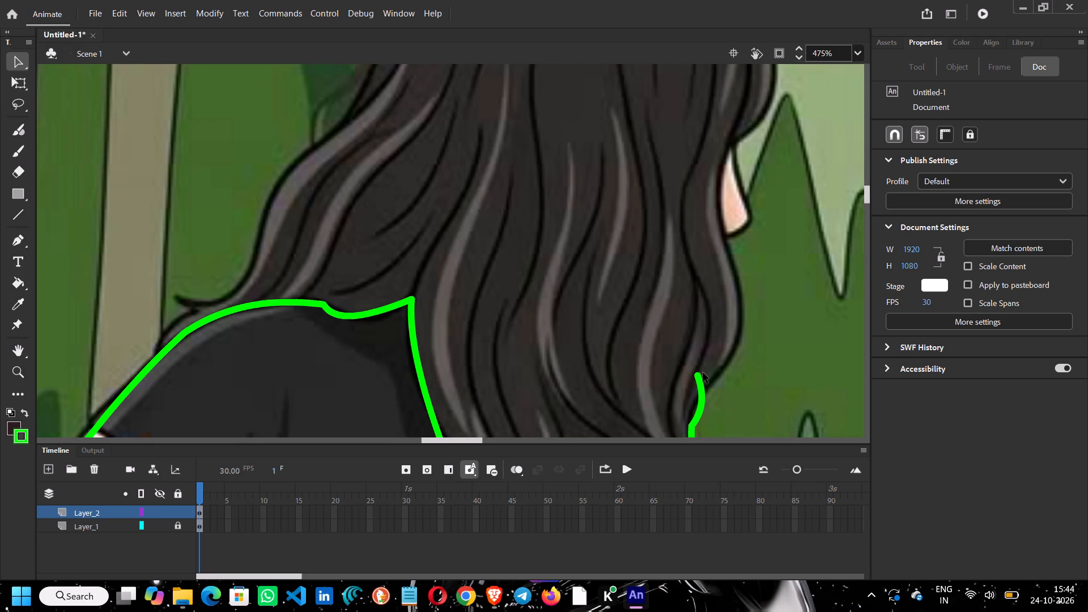
left_click_drag(698, 376, 768, 183)
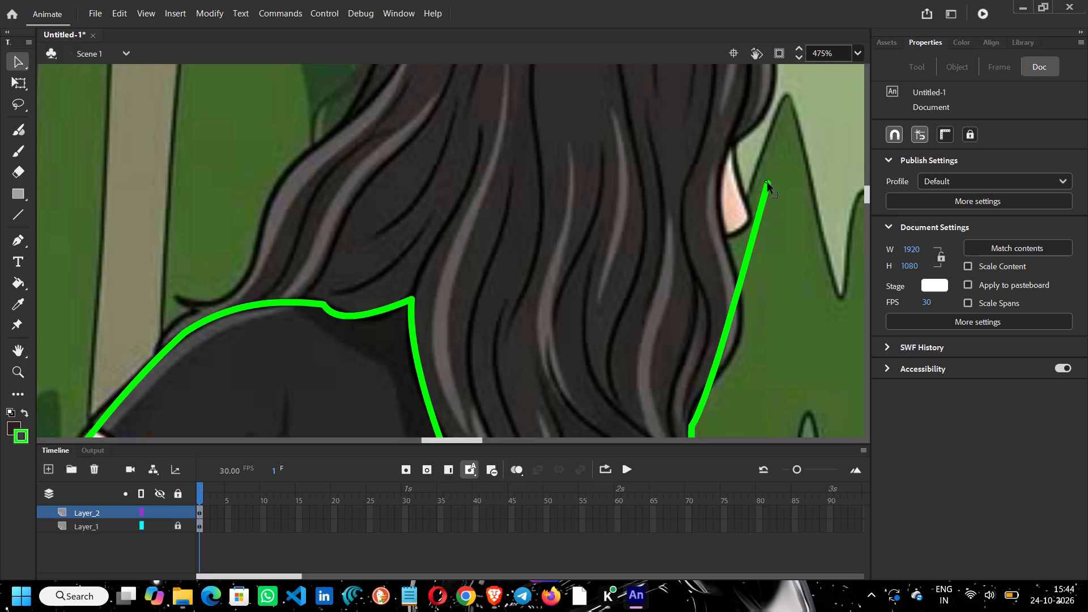
left_click_drag(768, 183, 780, 135)
left_click_drag(744, 266, 745, 256, "ctrl")
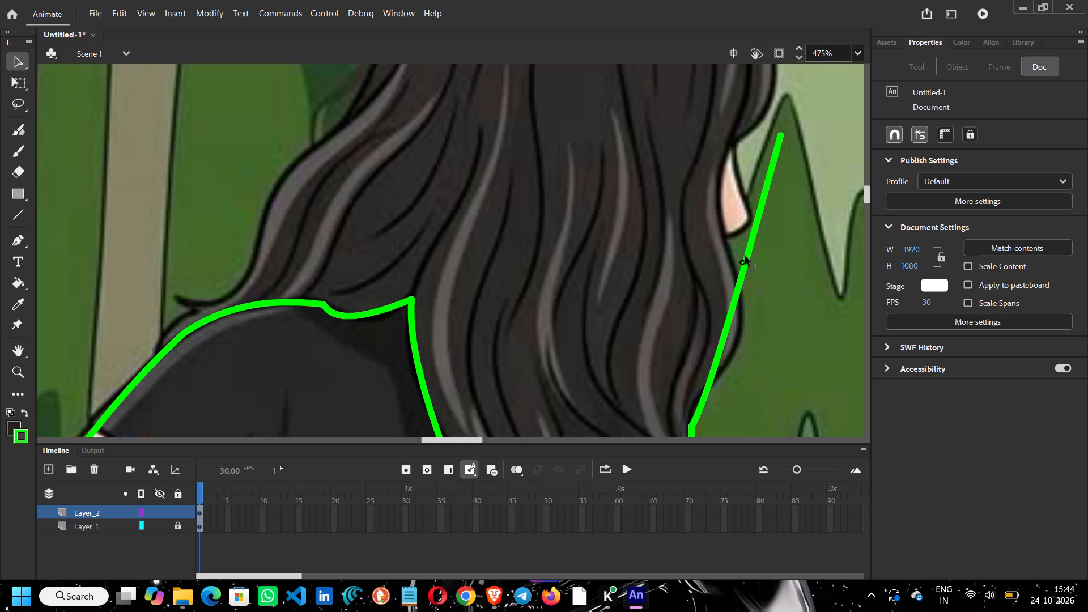
left_click_drag(745, 256, 722, 151, "ctrl")
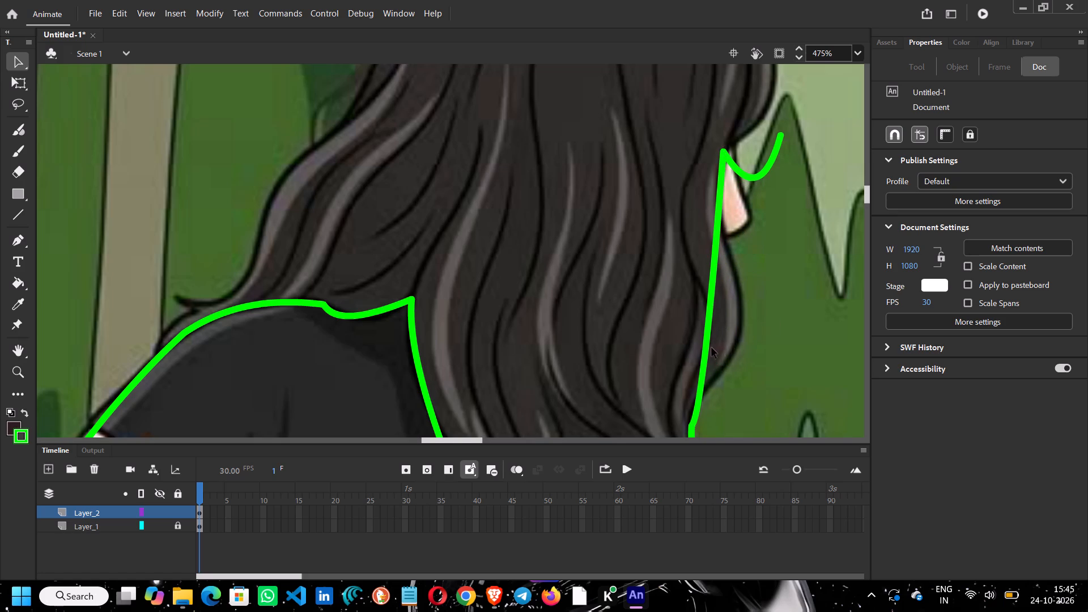
Corner the green line at the hair's outward bulge and just below the skin patch, and bend the segments along the hair edge.
left_click_drag(705, 347, 742, 329, "ctrl")
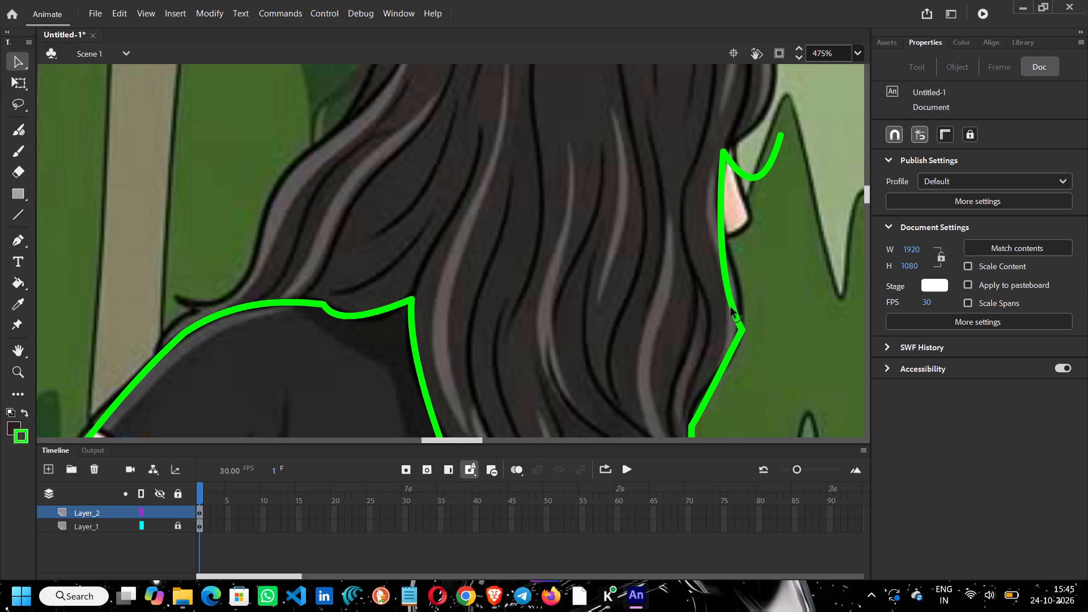
left_click_drag(727, 292, 746, 282)
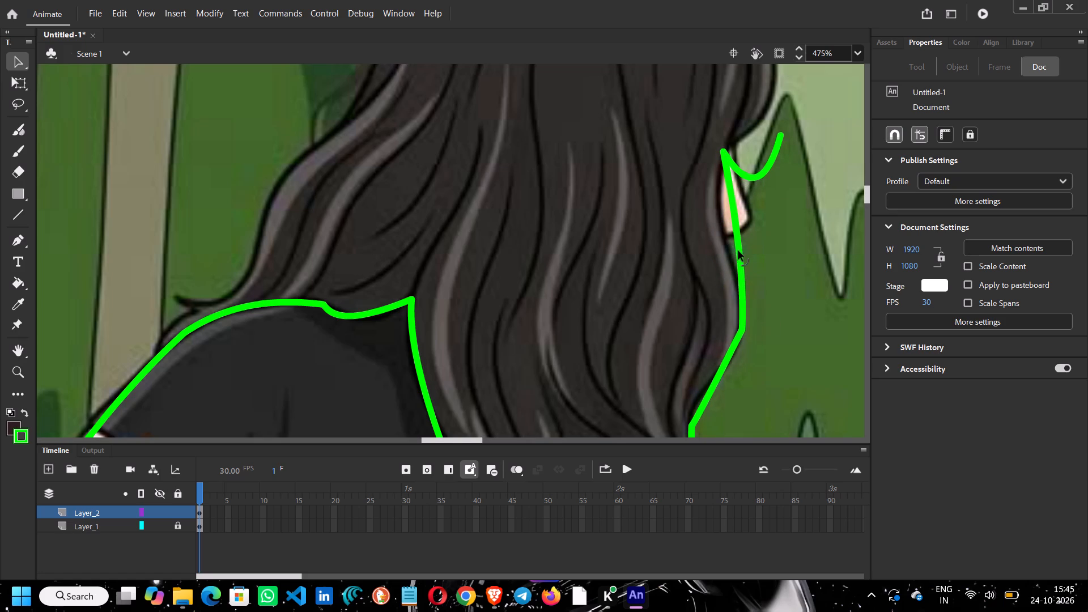
left_click_drag(739, 245, 726, 244, "ctrl")
left_click_drag(730, 214, 723, 203)
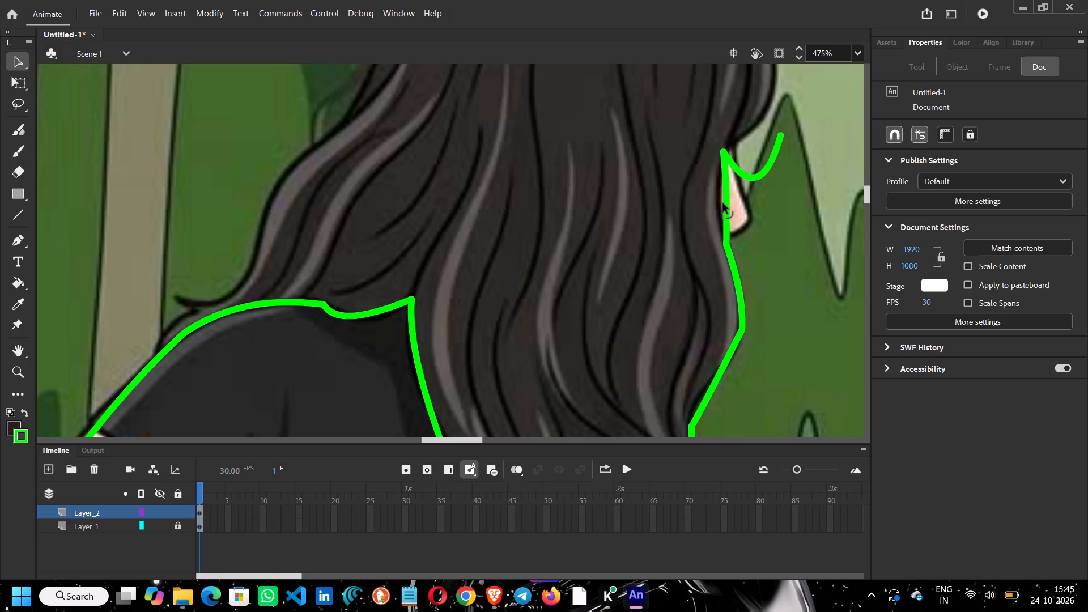
left_click_drag(723, 203, 715, 210)
scroll(781, 343, "down", 2)
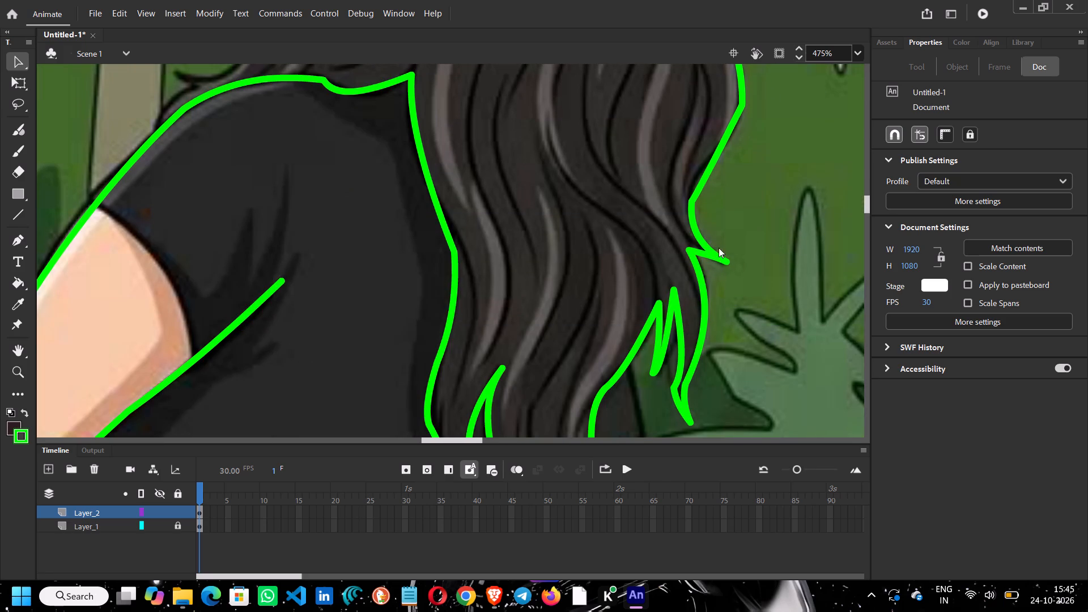
left_click_drag(701, 180, 691, 174)
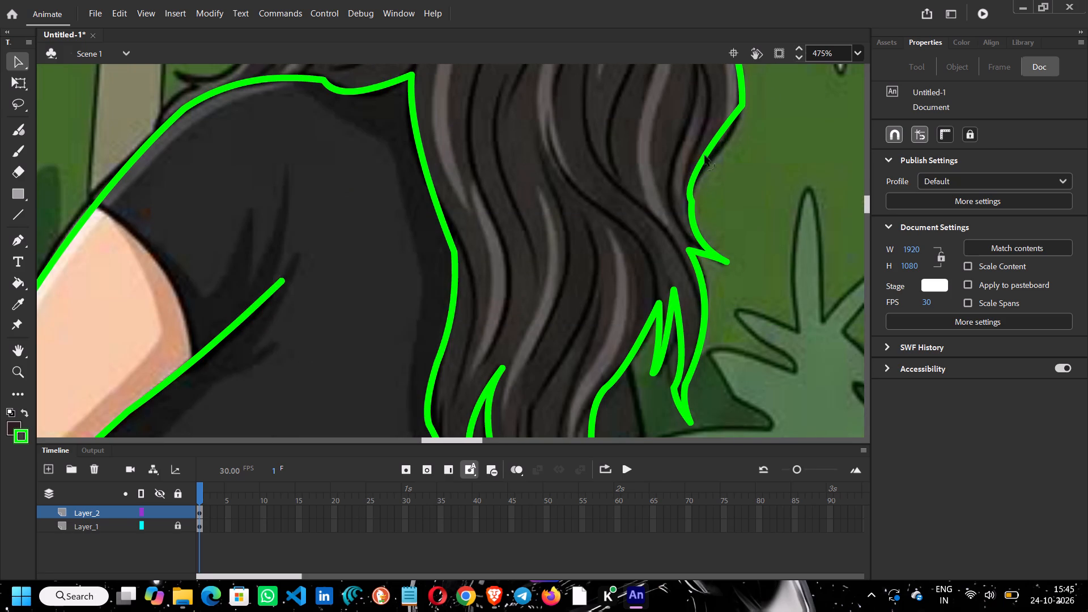
left_click_drag(712, 146, 713, 159, "ctrl")
left_click_drag(722, 138, 728, 141)
Extend the green line up the side of the head, corner it at the widest part, and bow the lower segment along the hair.
scroll(802, 353, "up", 2)
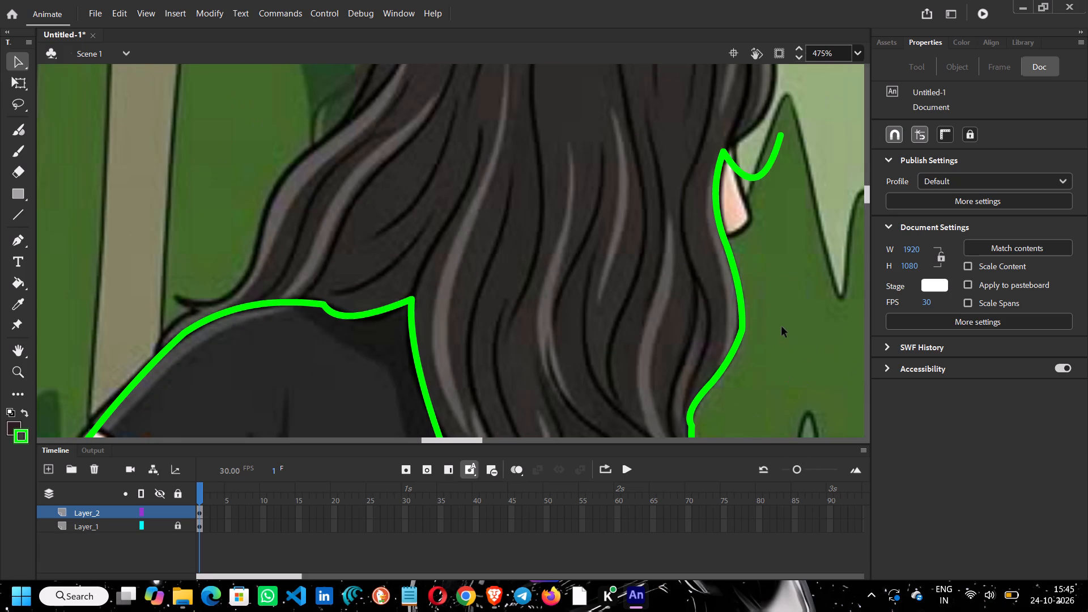
scroll(782, 327, "up", 1)
left_click_drag(779, 248, 805, 100)
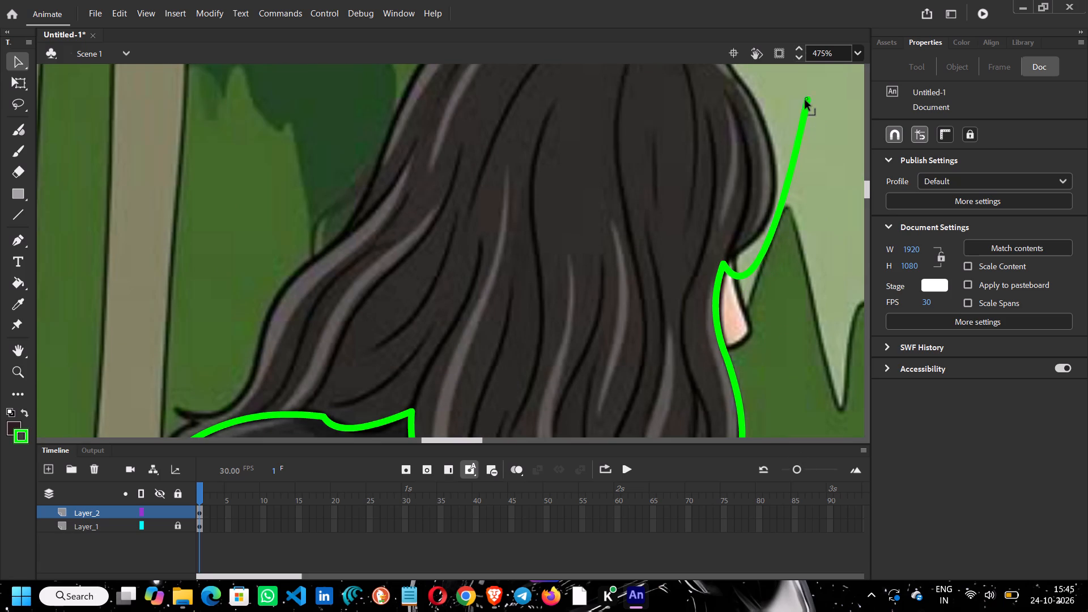
left_click_drag(750, 271, 764, 230)
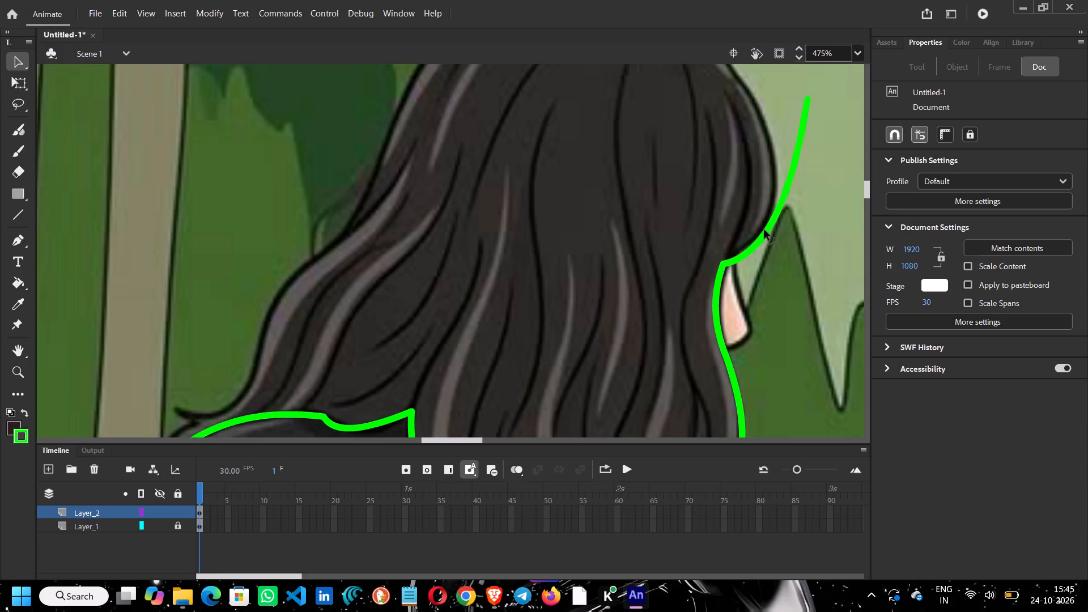
left_click_drag(764, 230, 765, 224)
scroll(763, 342, "up", 1)
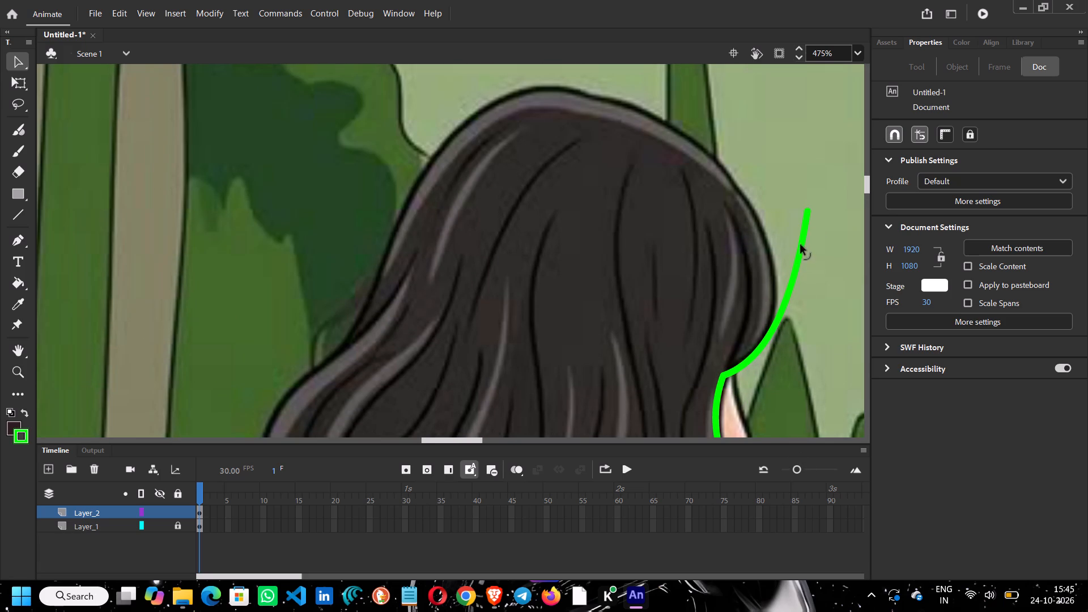
left_click_drag(797, 261, 773, 252, "ctrl")
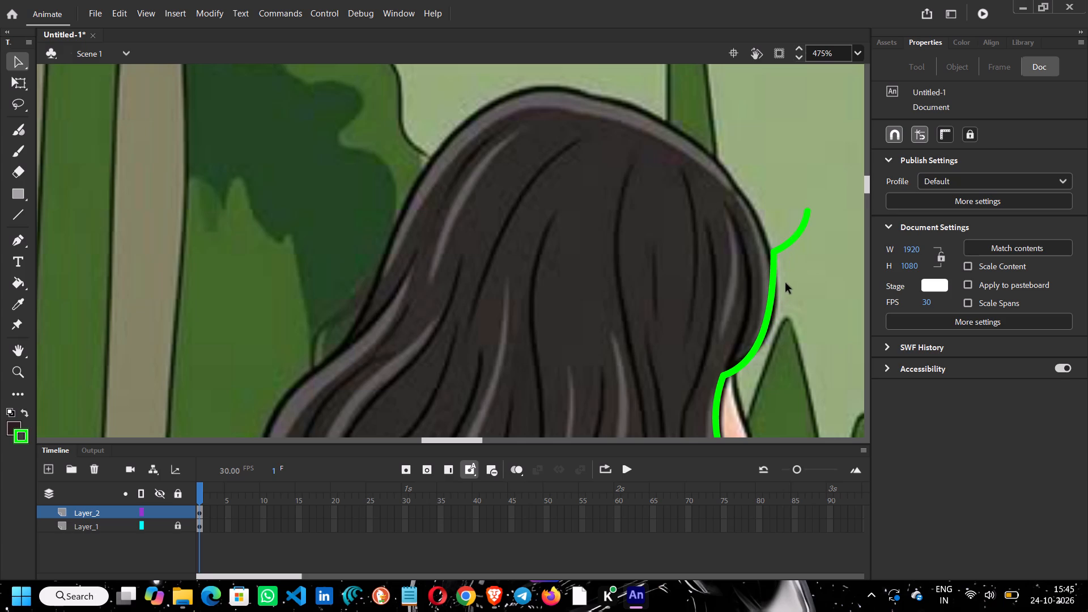
left_click_drag(770, 314, 777, 310)
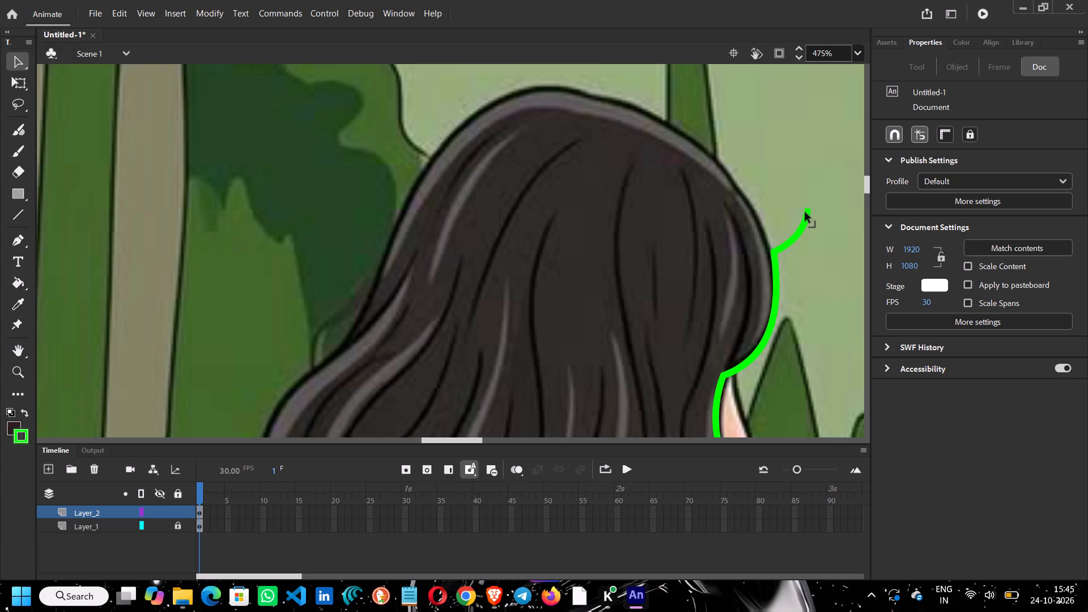
Carry the green line over the crown to the head's opposite side, add two corners along the top, and curve the segments to the hair outline.
left_click_drag(806, 210, 520, 155)
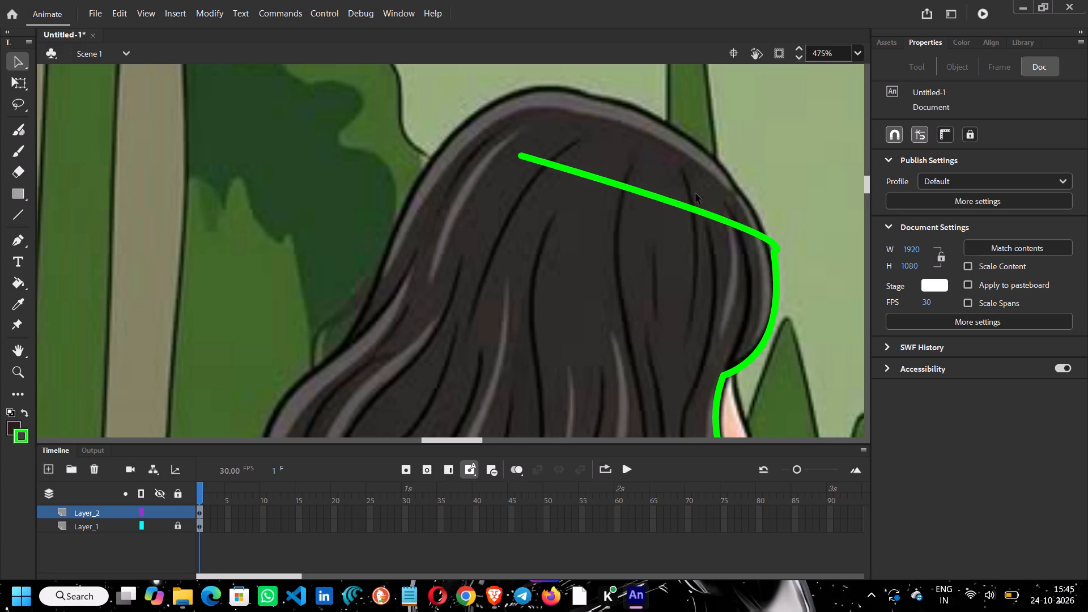
left_click_drag(722, 218, 674, 131)
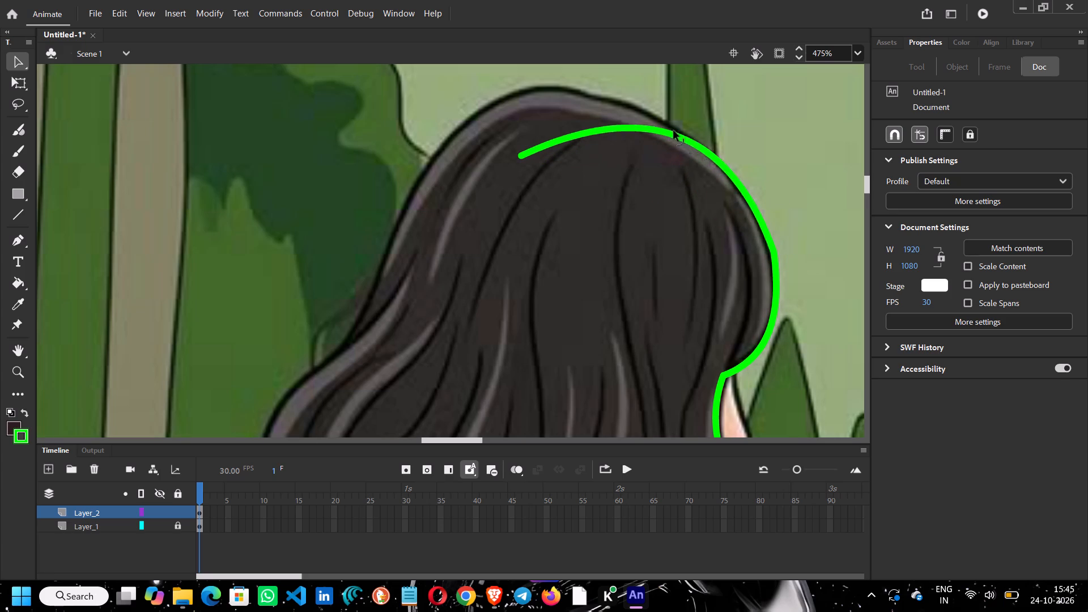
left_click_drag(674, 131, 657, 119)
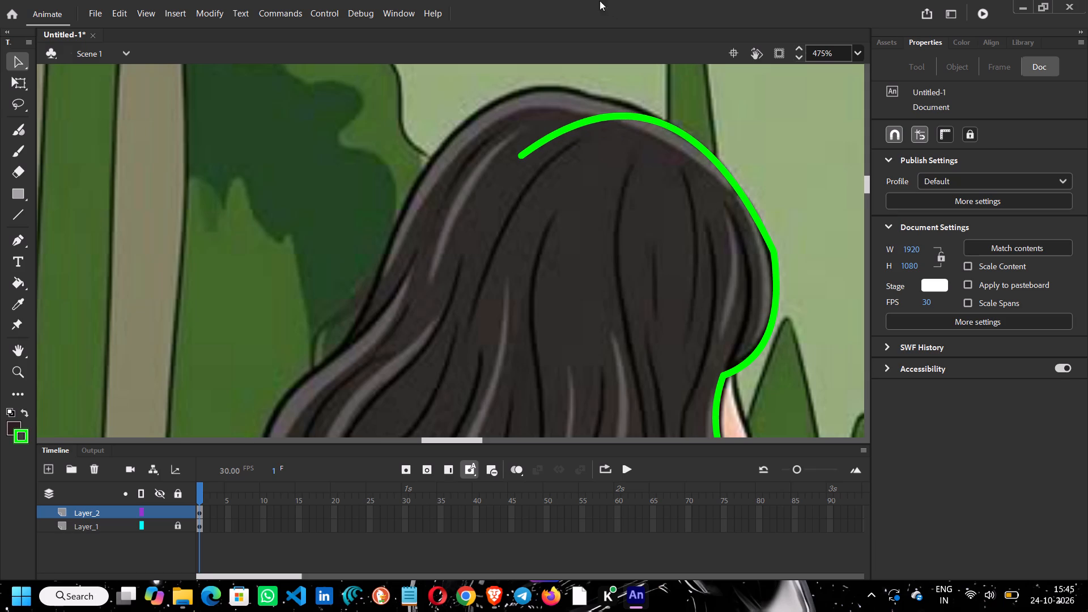
left_click_drag(520, 154, 389, 227, "ctrl")
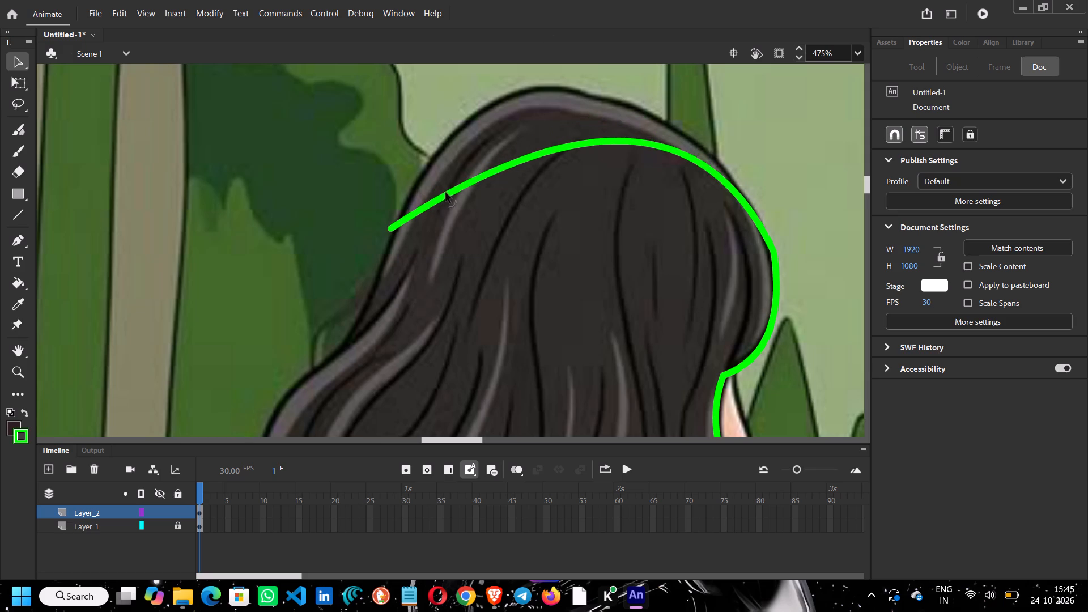
left_click_drag(447, 193, 458, 125, "ctrl")
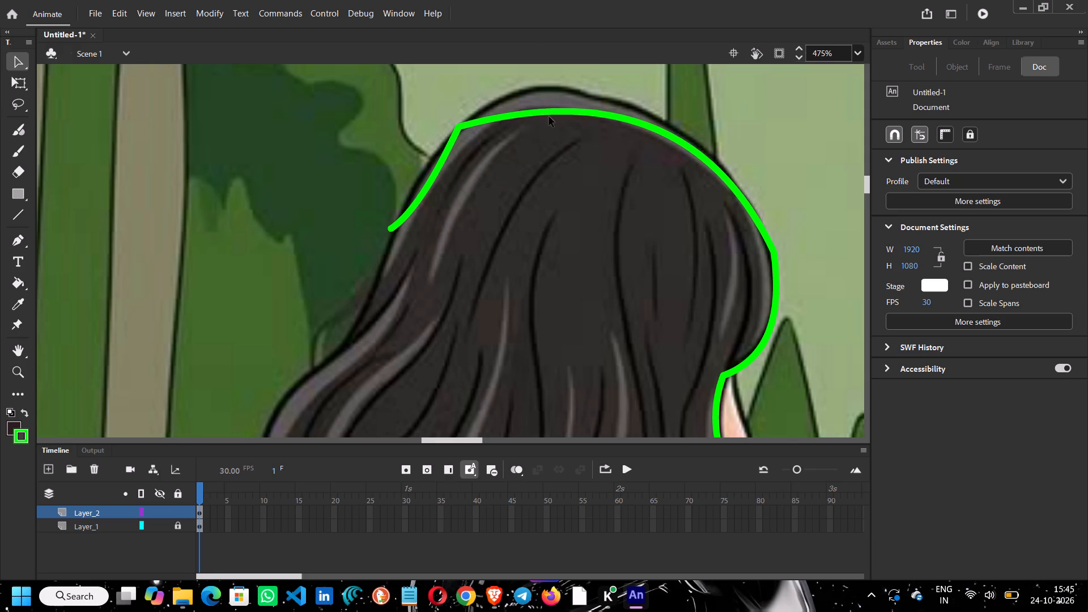
left_click_drag(580, 114, 592, 97, "ctrl")
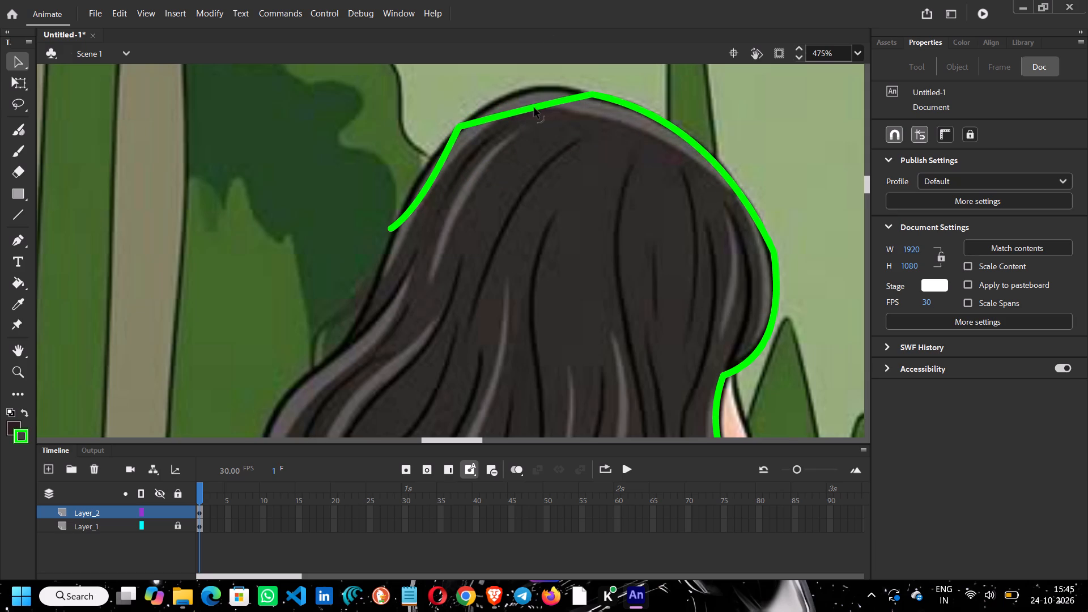
left_click_drag(534, 109, 534, 88)
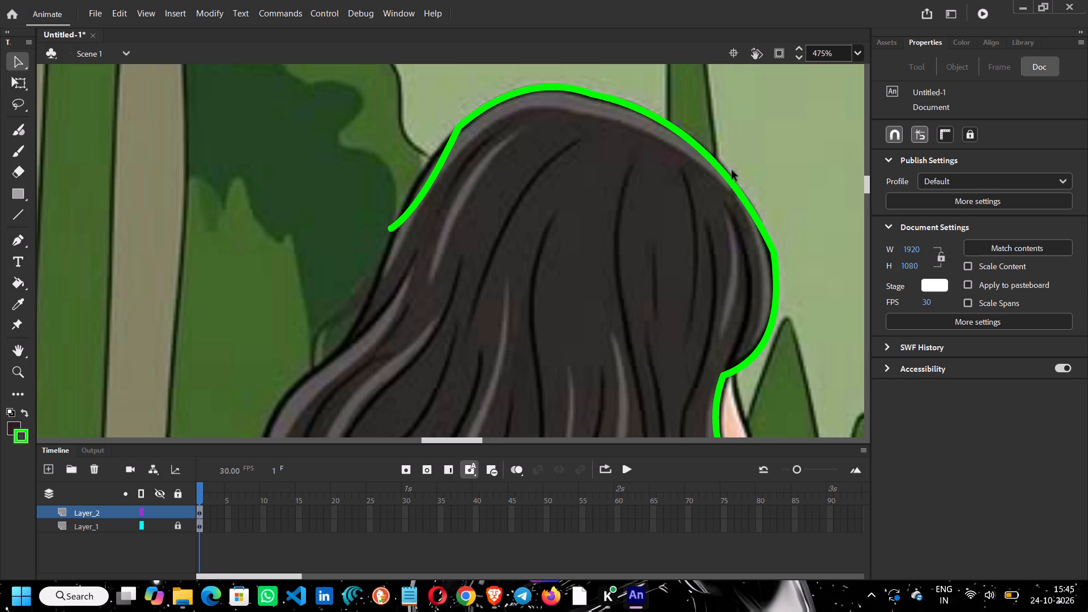
left_click_drag(728, 174, 734, 176)
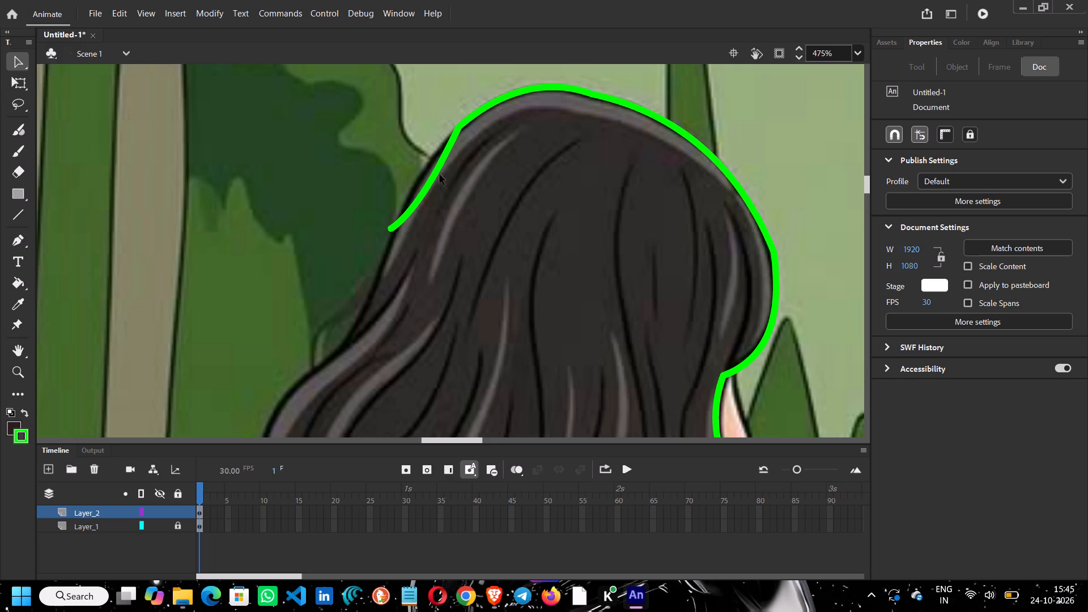
left_click_drag(432, 182, 410, 189)
Extend the green line's end down the back of the hair, corner it at the inward dip, and straighten the segment above along the hair edge.
scroll(410, 193, "down", 1)
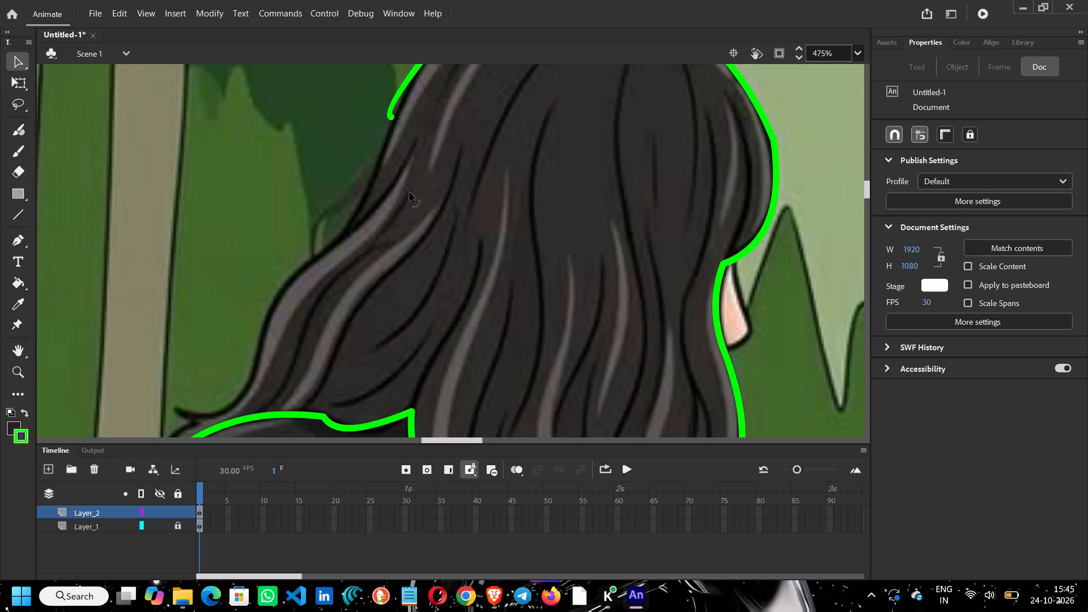
left_click_drag(392, 121, 334, 243)
left_click_drag(392, 119, 270, 269)
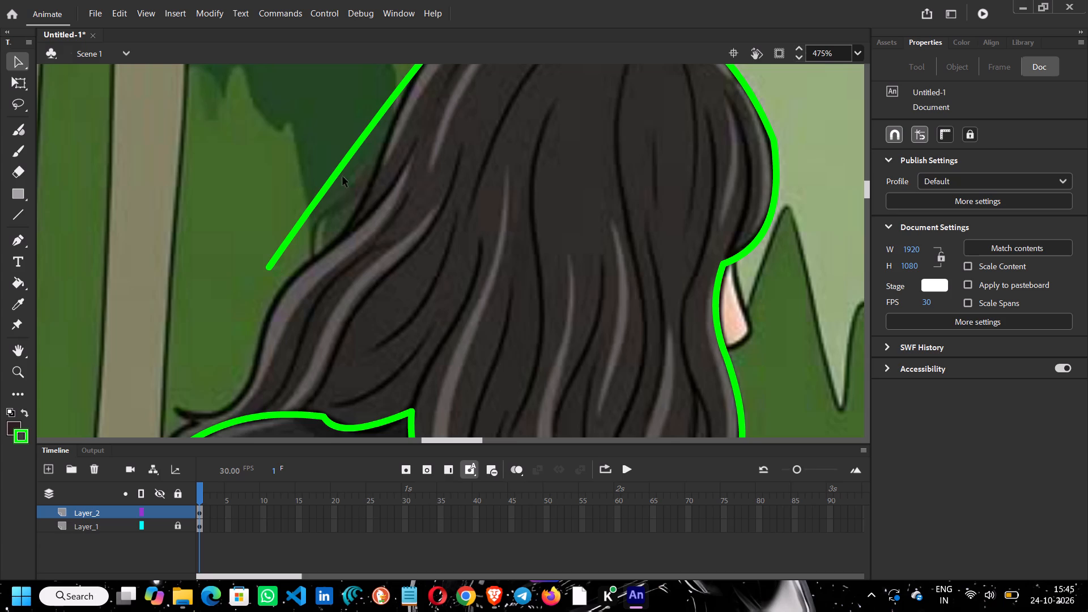
left_click_drag(339, 169, 350, 231, "ctrl")
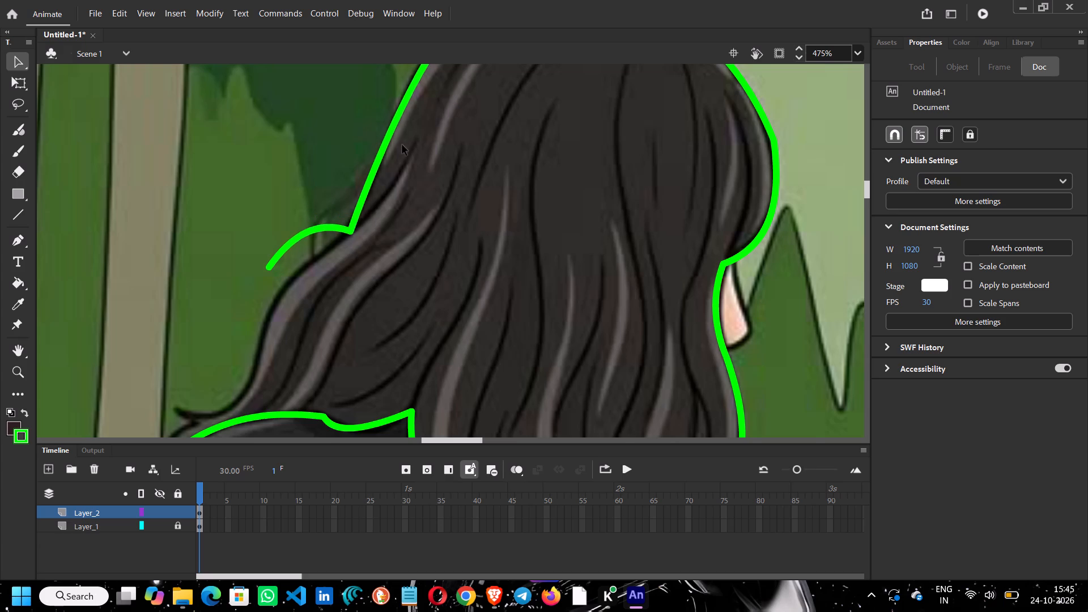
scroll(415, 135, "up", 1)
left_click_drag(413, 194, 413, 181)
scroll(266, 292, "down", 1)
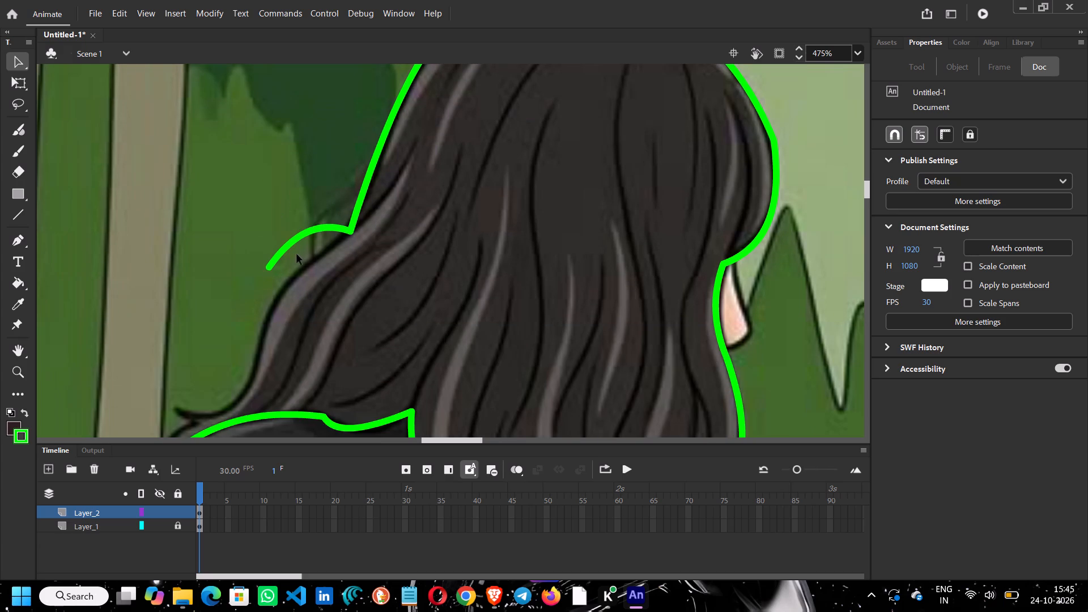
Extend the line's end to the flicked hair tip above the shoulder, corner it midway, and curve the upper segment along the hair.
left_click_drag(306, 235, 271, 240)
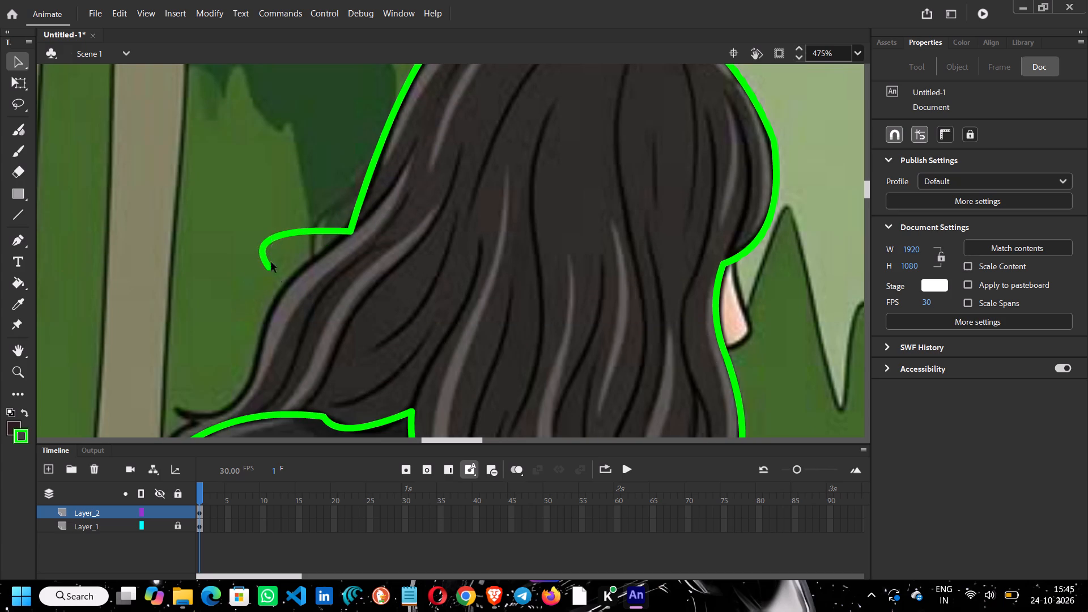
left_click_drag(271, 267, 178, 403)
left_click_drag(239, 287, 256, 345, "ctrl")
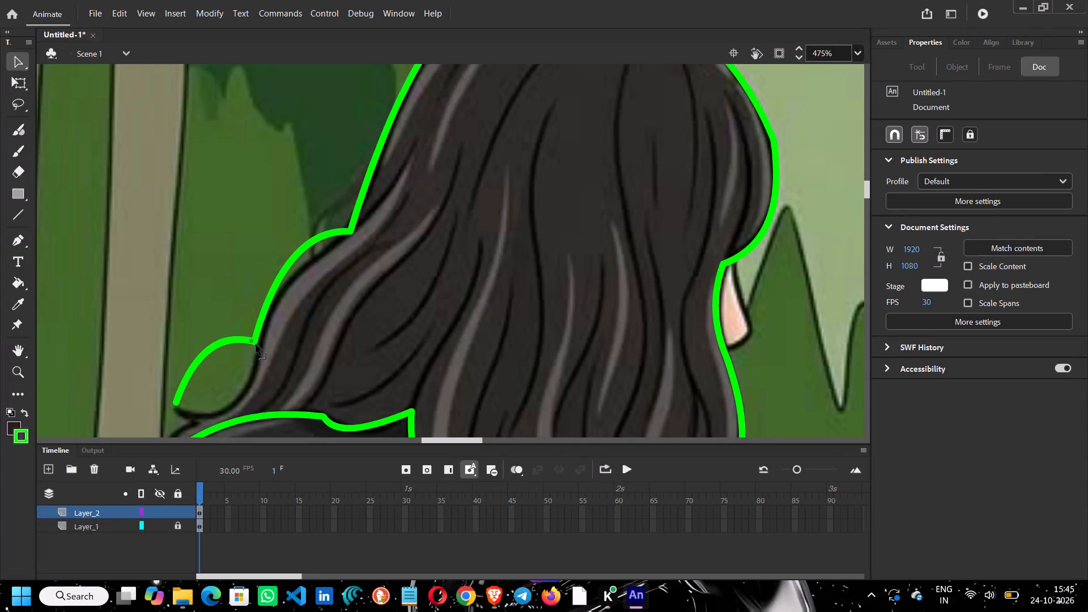
left_click_drag(256, 345, 257, 345, "ctrl")
left_click_drag(317, 240, 299, 277)
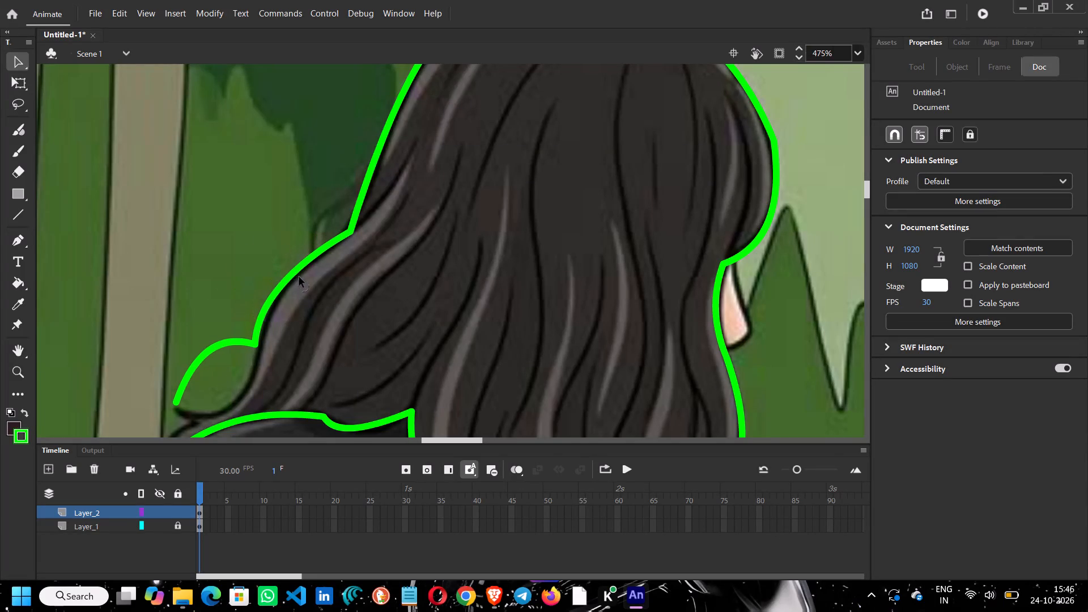
left_click_drag(299, 277, 301, 279)
Bow the lower segment along the flicked lock, carry the line's end past its tip, and add a corner at the tip.
scroll(280, 265, "down", 2)
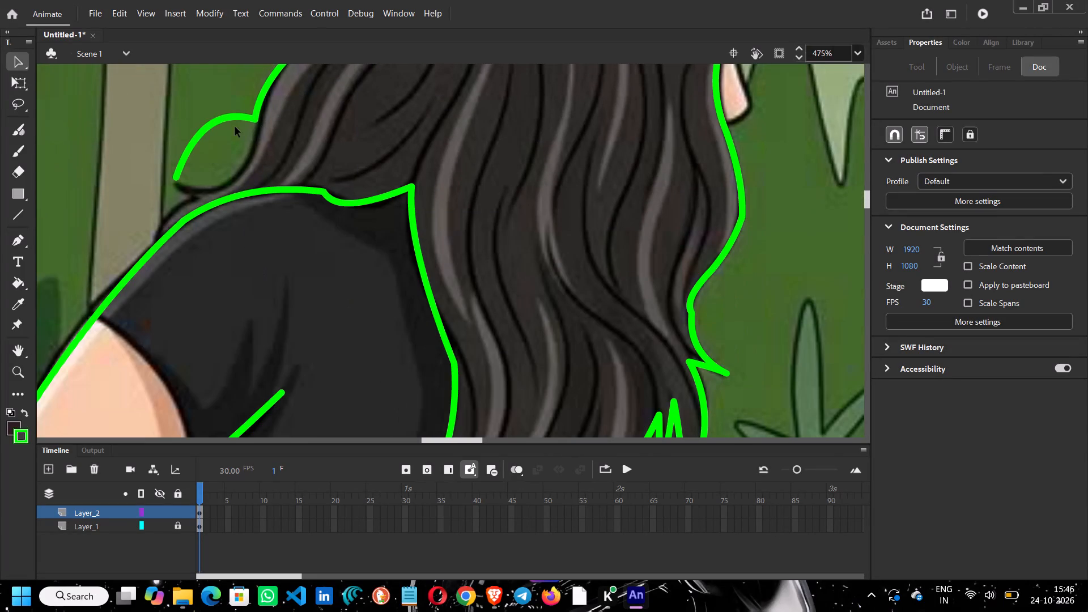
left_click_drag(213, 124, 216, 159)
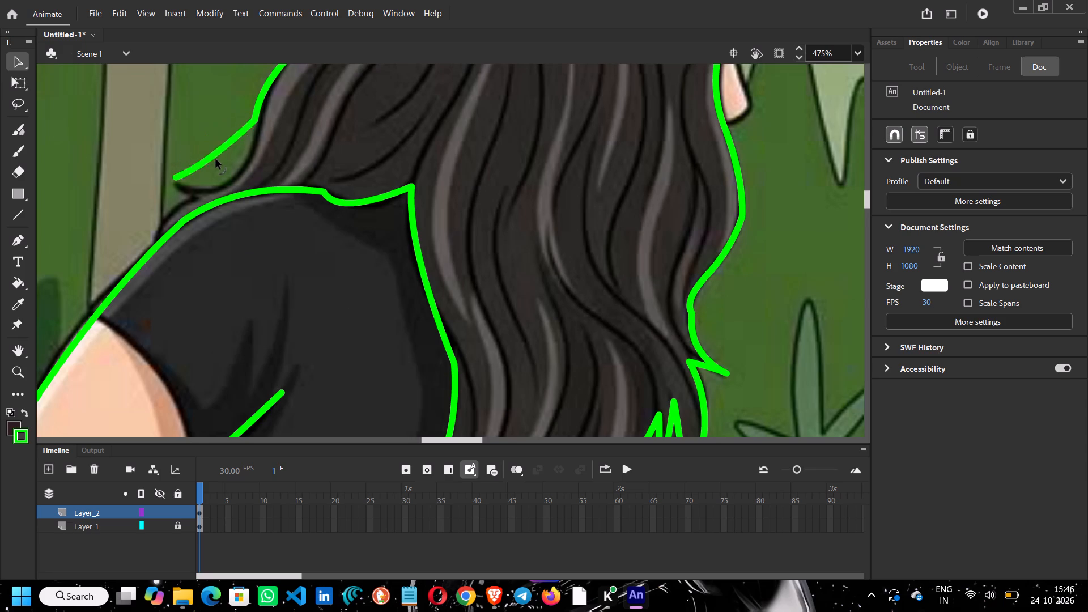
left_click_drag(216, 159, 239, 180)
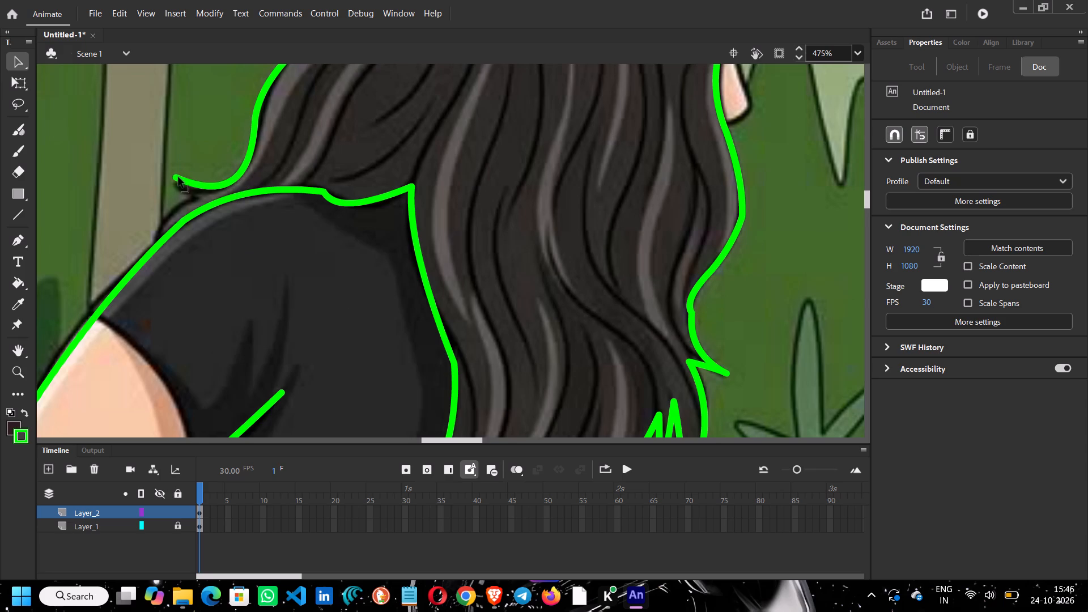
left_click_drag(178, 176, 151, 180)
left_click_drag(175, 186, 176, 180)
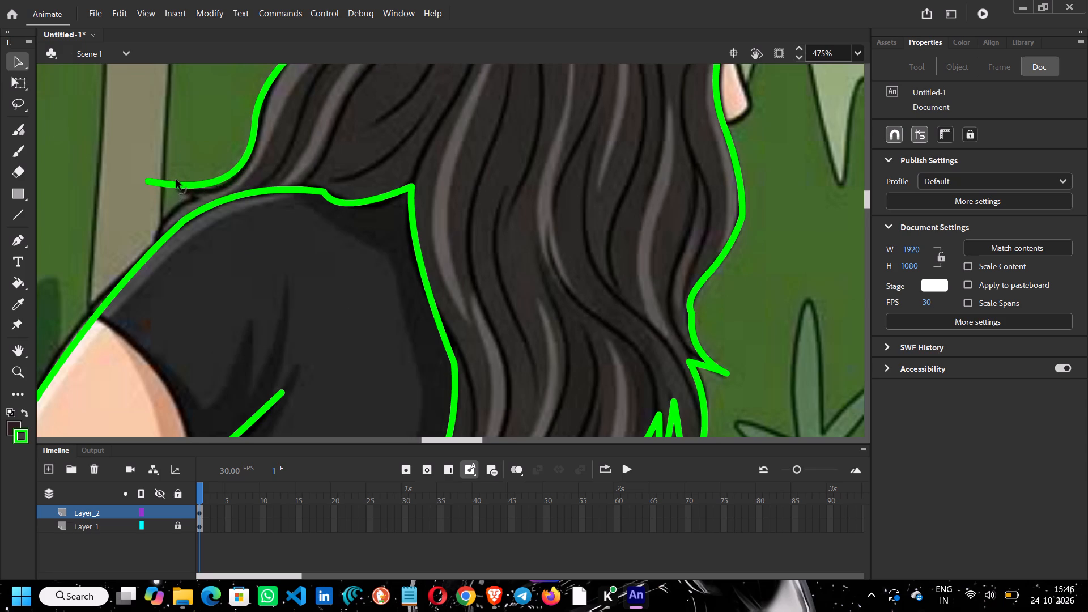
left_click_drag(176, 180, 180, 184)
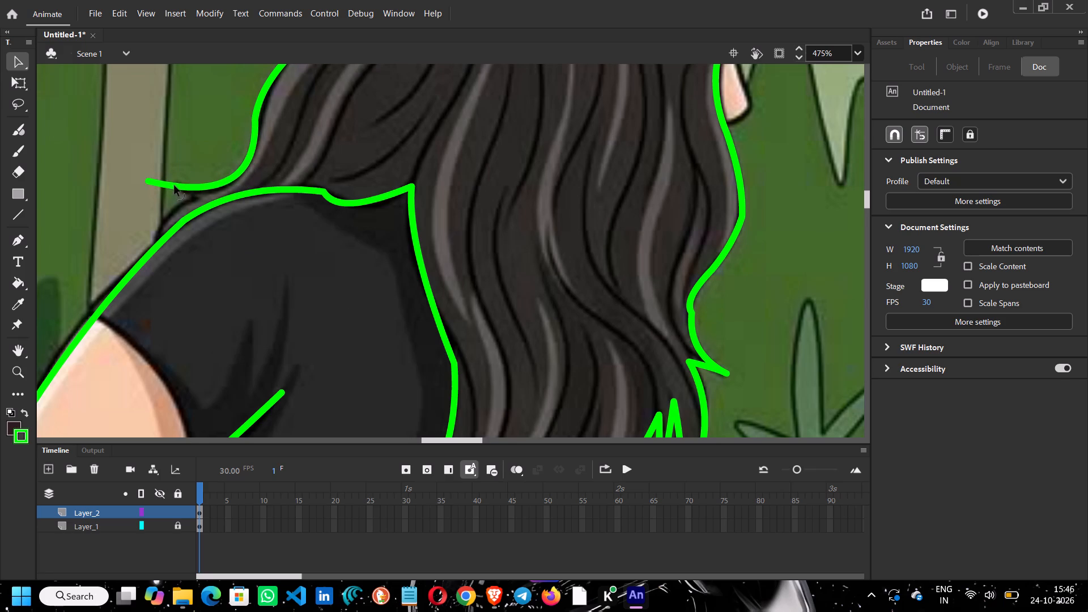
left_click_drag(171, 184, 172, 183, "ctrl")
left_click_drag(172, 183, 171, 178, "ctrl")
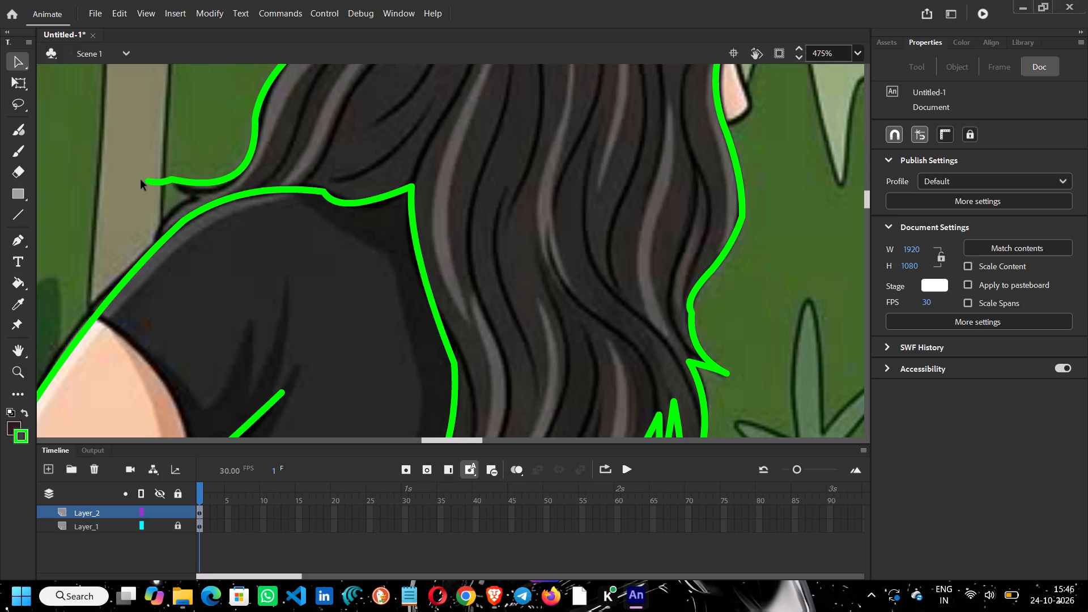
Join the line's end to the shoulder outline and pull a corner inward to trace the notch beneath the flicked hair tip.
left_click_drag(151, 181, 190, 198)
left_click_drag(190, 198, 159, 238)
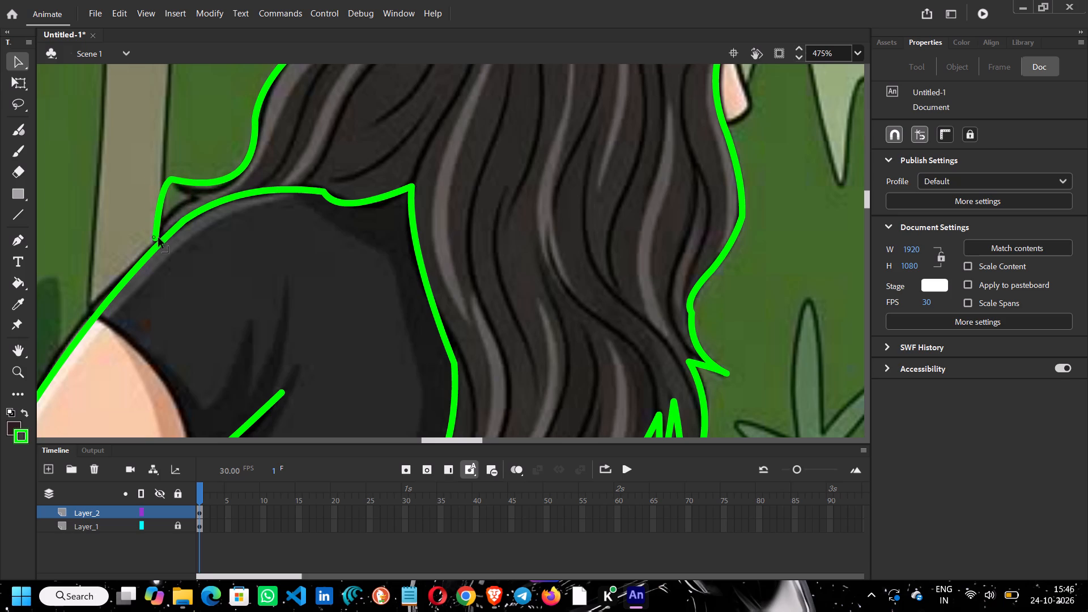
left_click_drag(159, 238, 159, 239)
left_click_drag(159, 199, 176, 204, "ctrl")
left_click(144, 199)
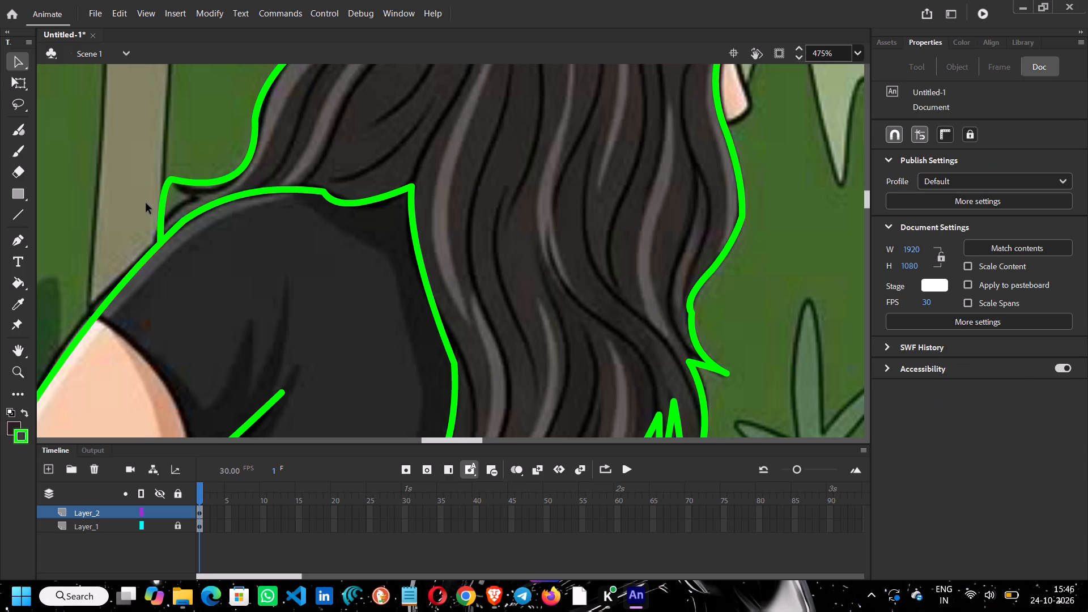
key("ctrl+z")
key("ctrl+z")
left_click_drag(164, 199, 195, 202, "ctrl")
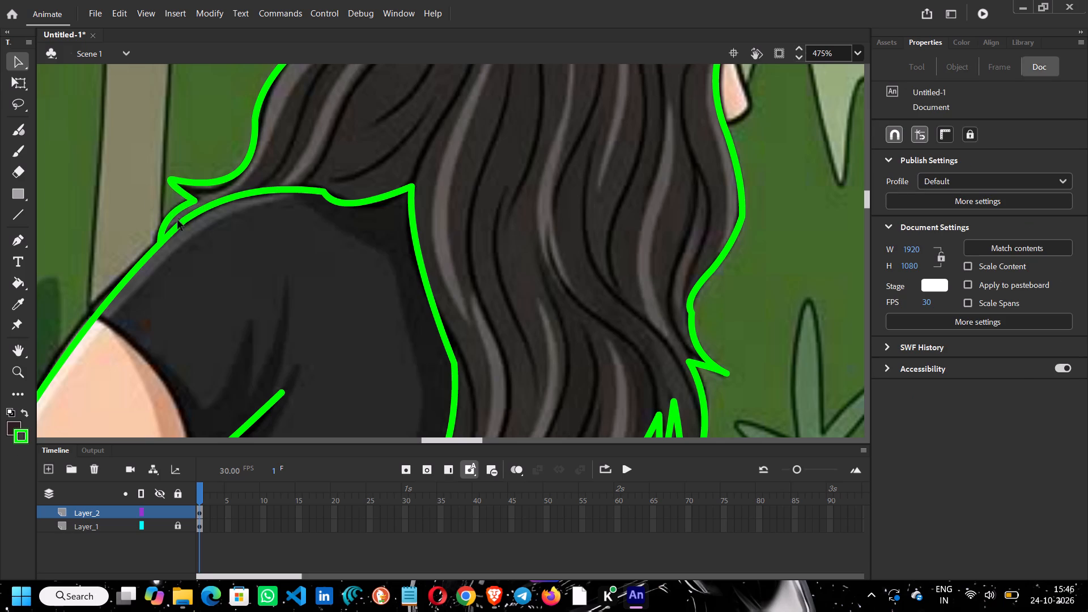
left_click(159, 235)
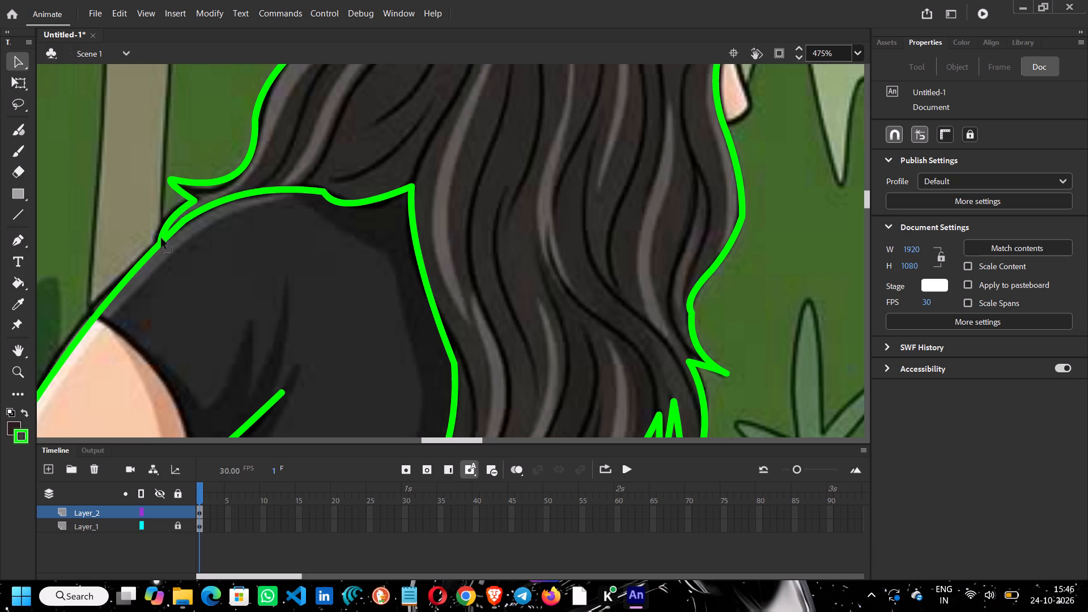
Draw a straight green line with the Line tool down the front outer edge of the jeans leg, from thigh to lower leg.
scroll(373, 161, "up", 3)
scroll(624, 158, "down", 2, "ctrl")
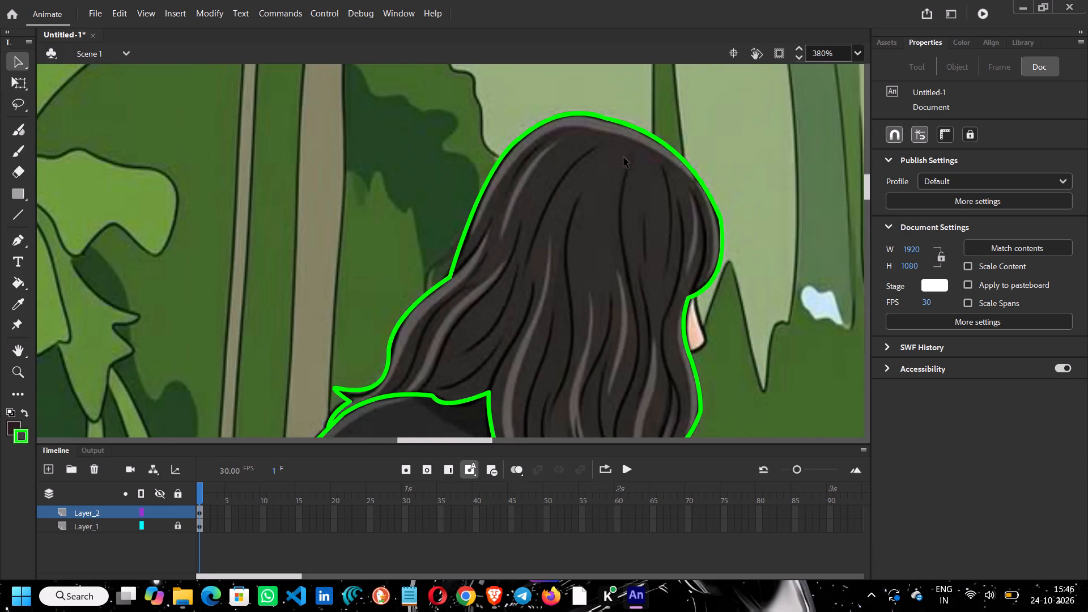
scroll(703, 150, "down", 7)
scroll(669, 149, "up", 1)
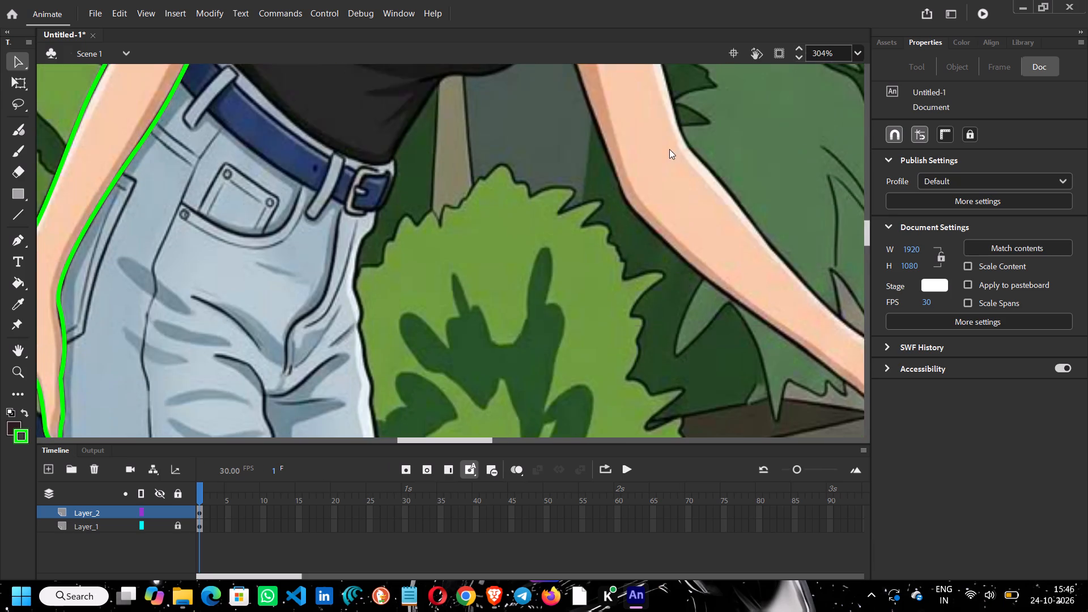
scroll(669, 149, "up", 1)
scroll(470, 156, "down", 4, "ctrl")
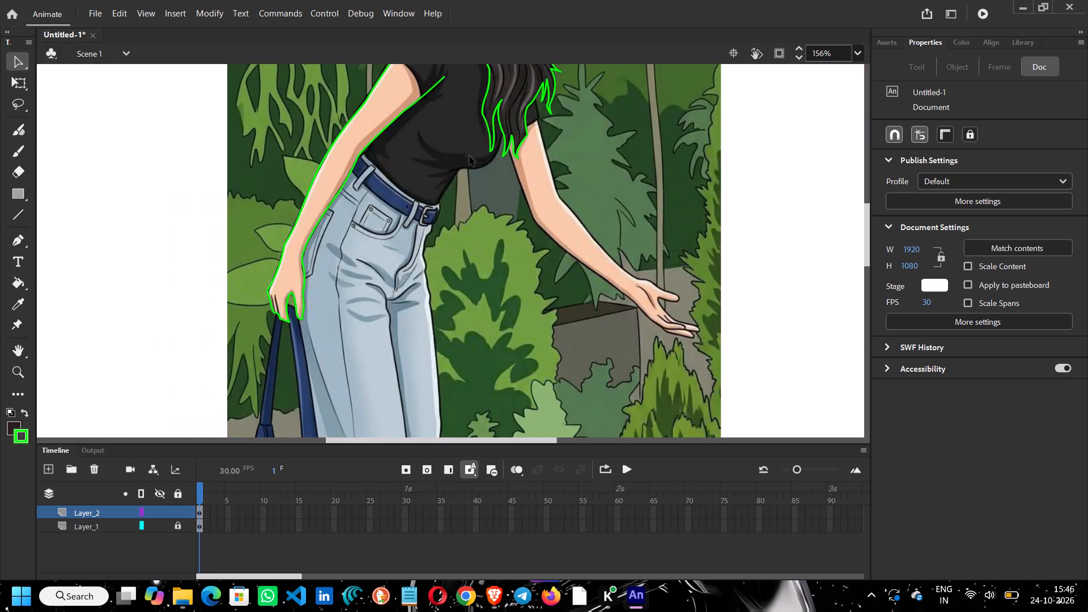
scroll(470, 156, "up", 1)
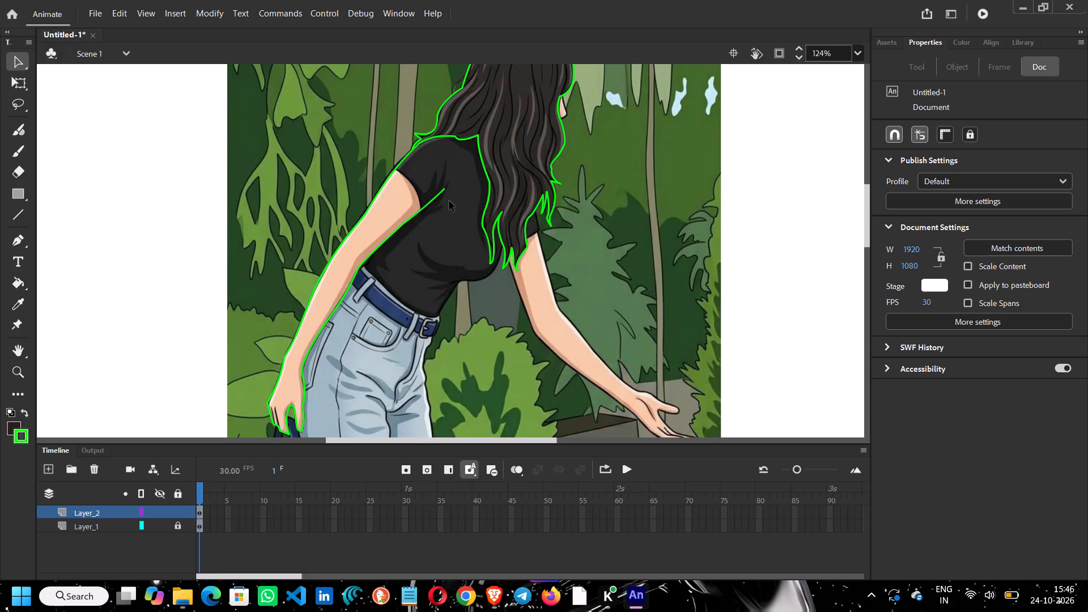
left_click(19, 211)
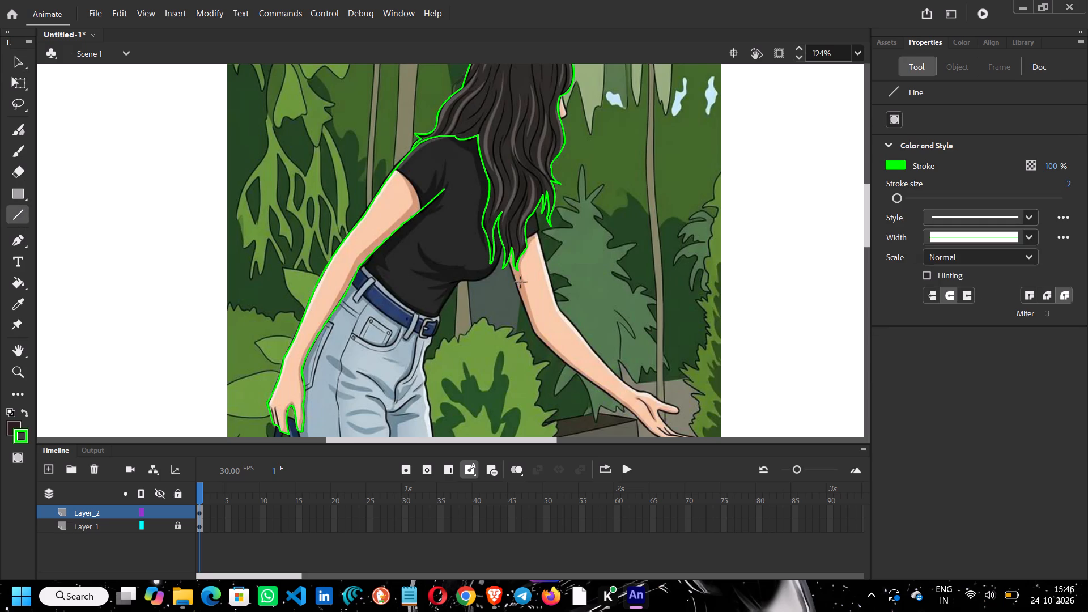
scroll(526, 277, "down", 3)
left_click_drag(438, 83, 432, 220)
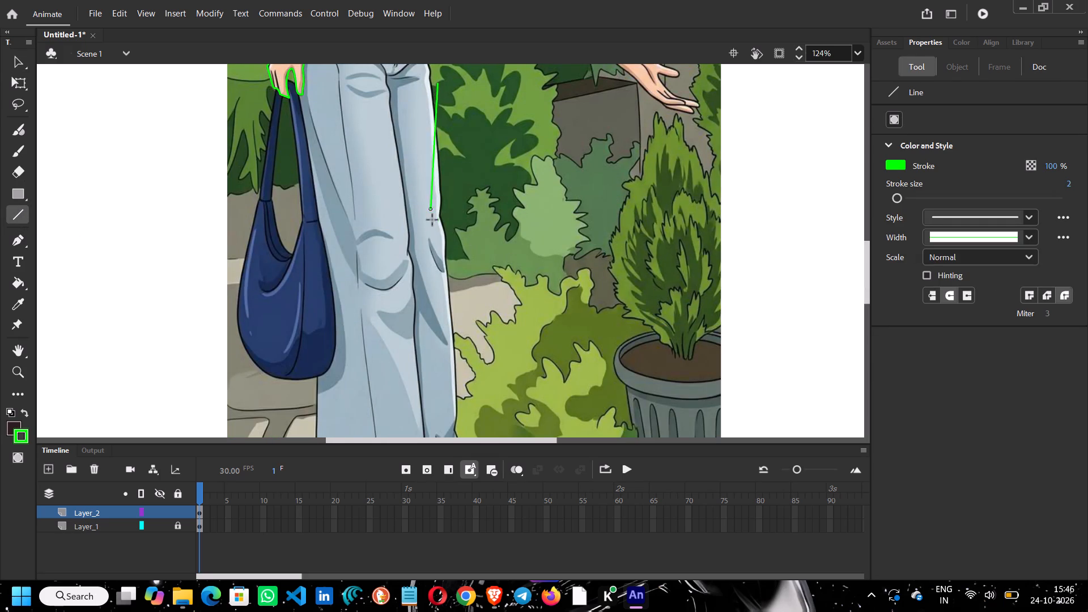
left_click_drag(432, 220, 458, 430)
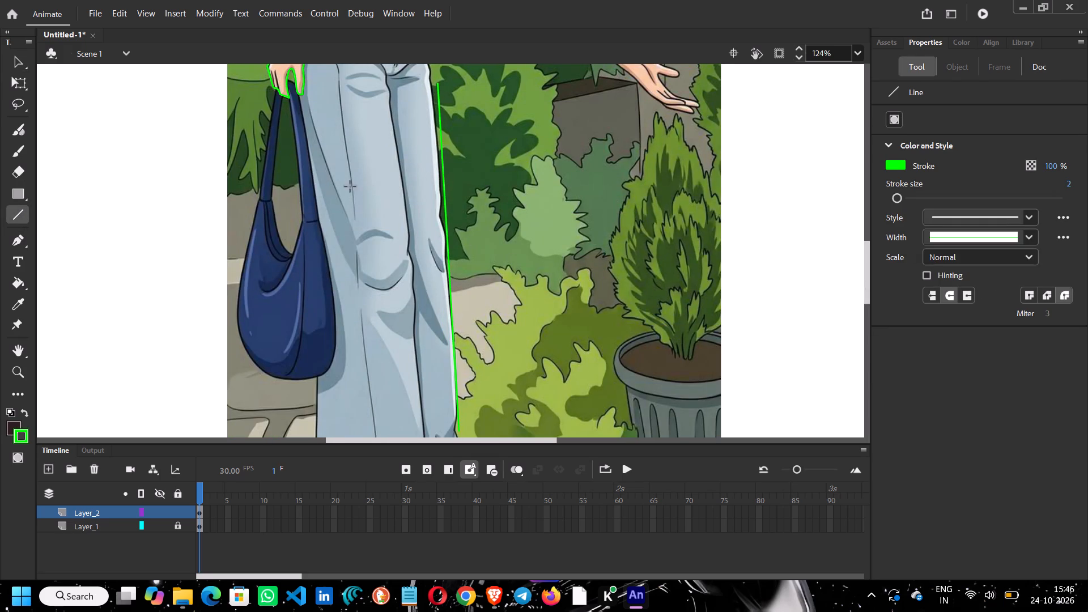
Draw a straight green line beside the outstretched arm, from just below the sleeve to the fingertips.
scroll(381, 197, "up", 2)
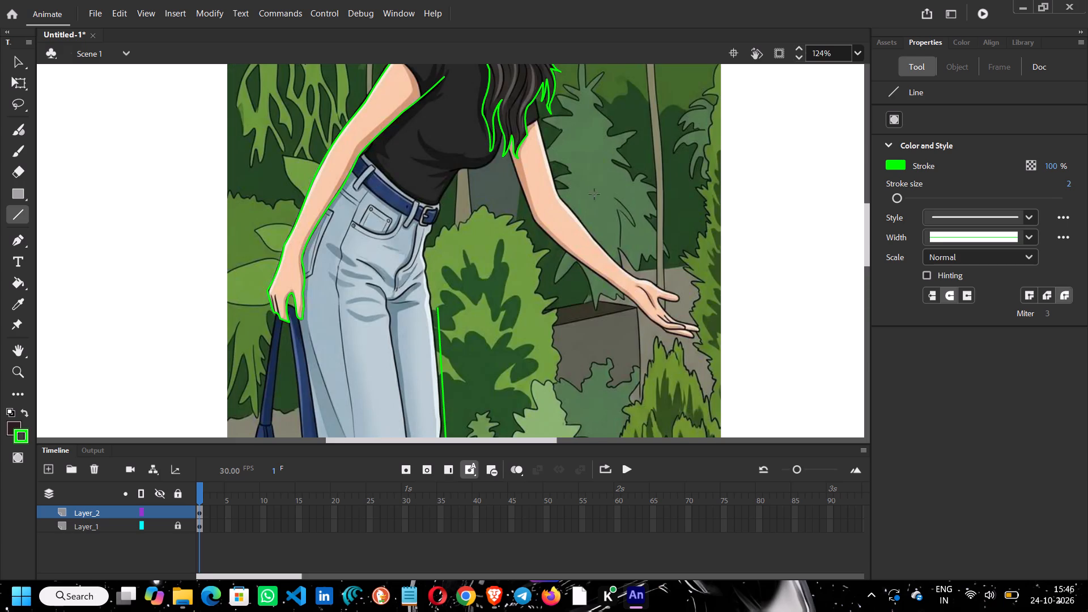
left_click_drag(546, 144, 694, 319)
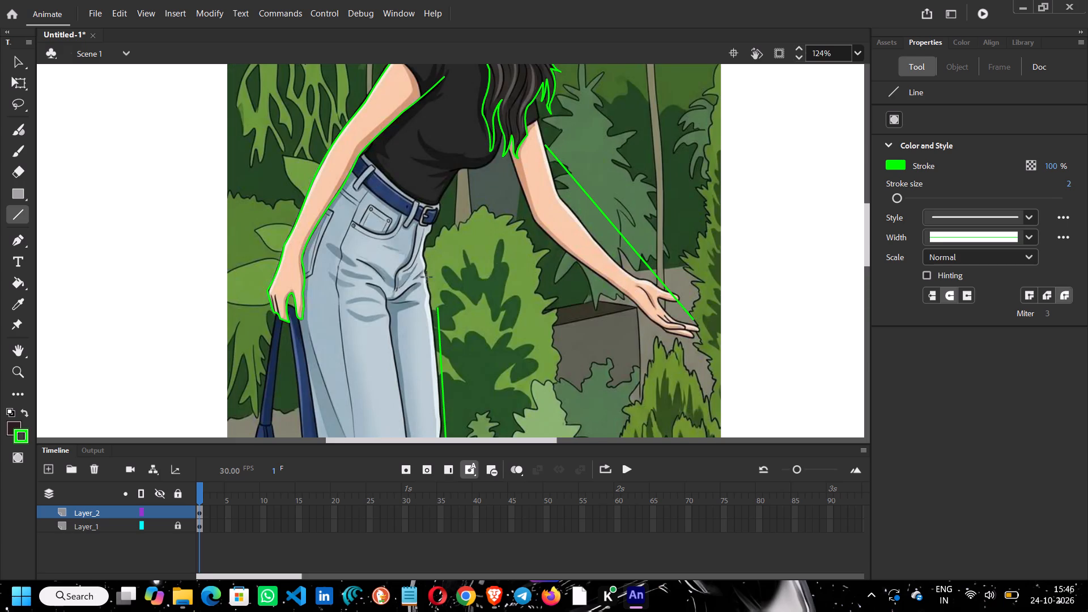
Draw a short green line beside the exposed skin patch at the face, undoing the first stroke and redrawing it vertically just outside the patch.
scroll(396, 229, "down", 1)
scroll(396, 229, "up", 4)
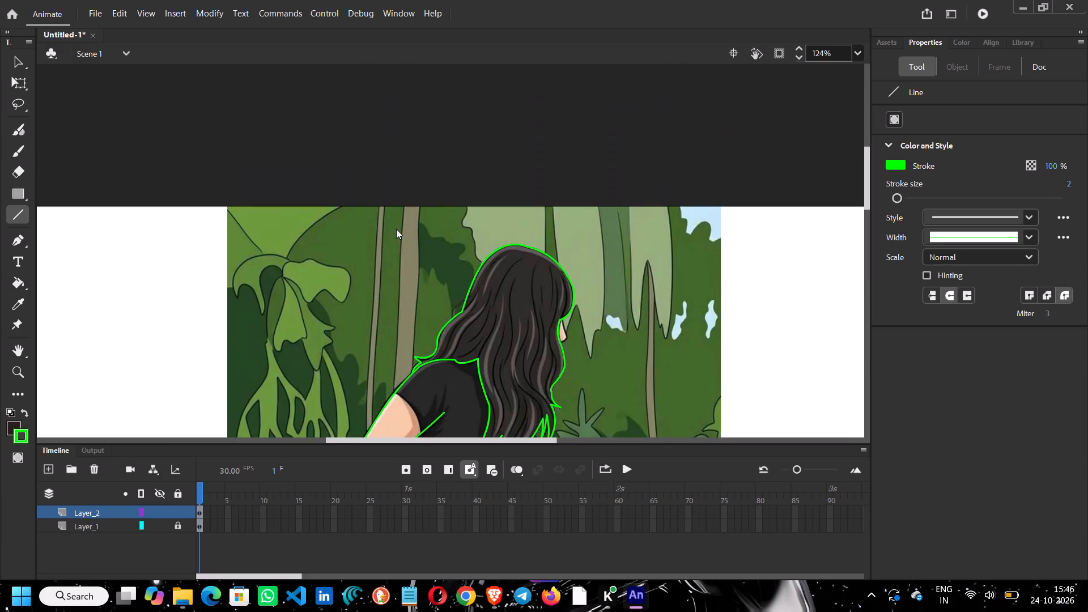
left_click_drag(565, 321, 573, 341)
key("ctrl+z")
left_click_drag(579, 325, 579, 345)
left_click_drag(579, 345, 579, 352)
scroll(607, 302, "down", 3)
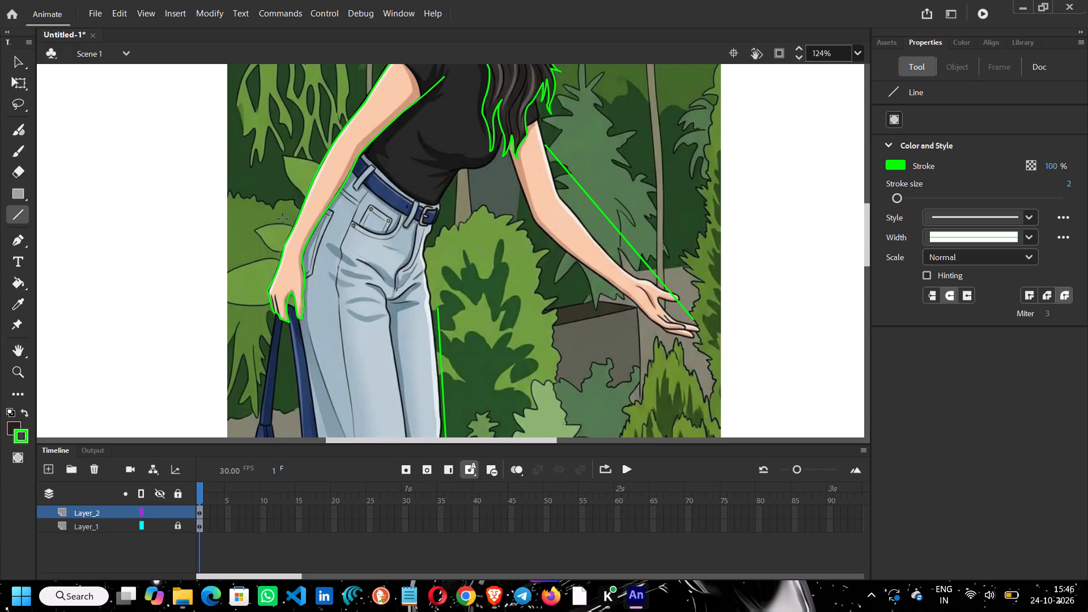
Join the upper end of the short green line to the hair outline above the exposed skin patch and curve it along the face edge.
scroll(624, 258, "up", 2, "shift")
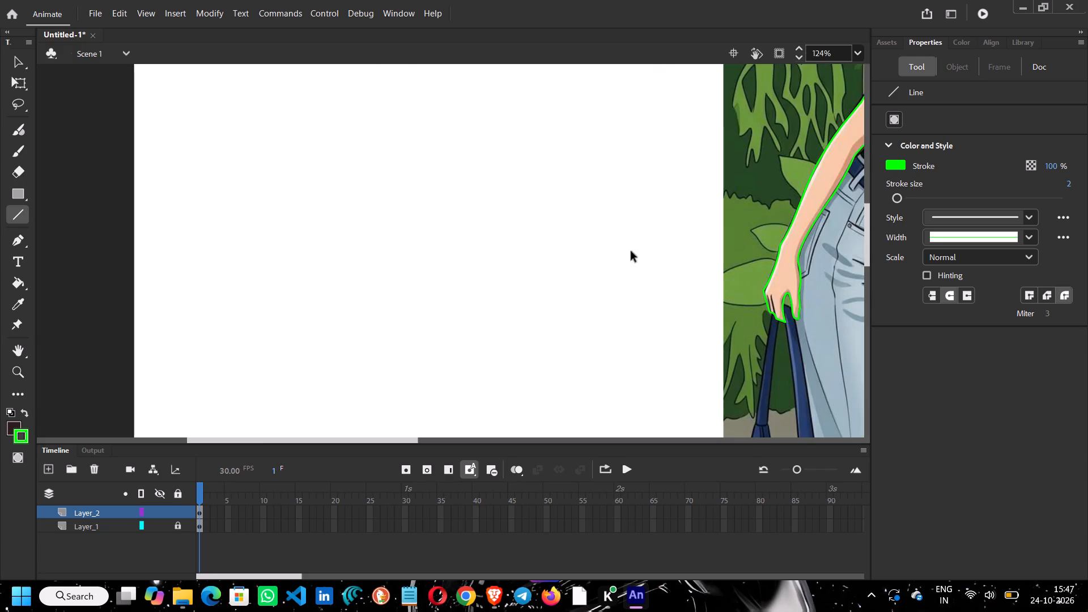
scroll(660, 246, "up", 3, "ctrl")
scroll(661, 246, "down", 8, "ctrl")
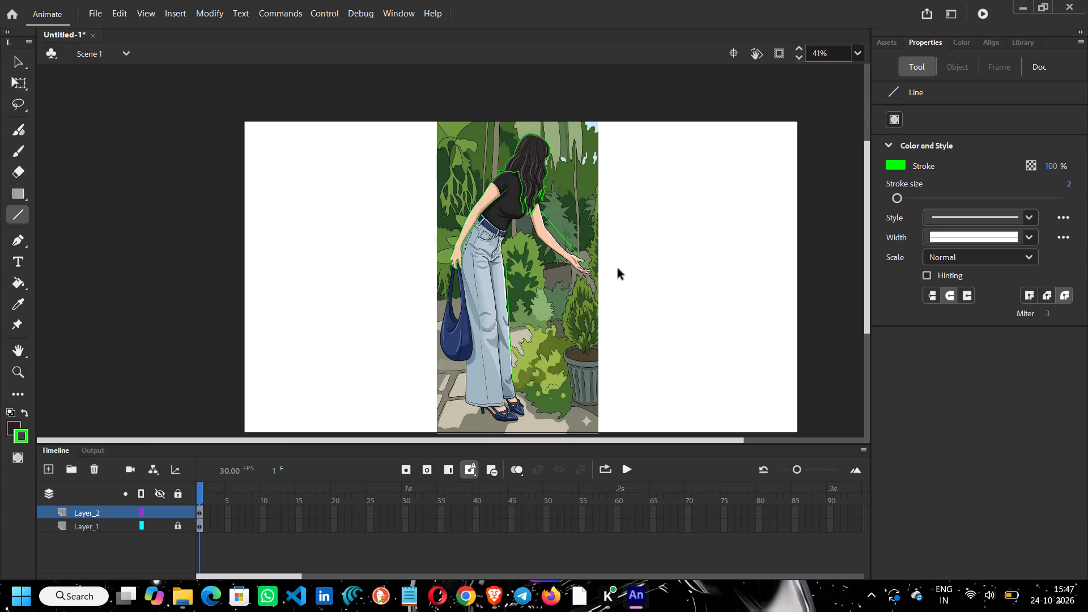
scroll(618, 269, "up", 6, "ctrl")
scroll(505, 258, "up", 3)
scroll(386, 259, "down", 2)
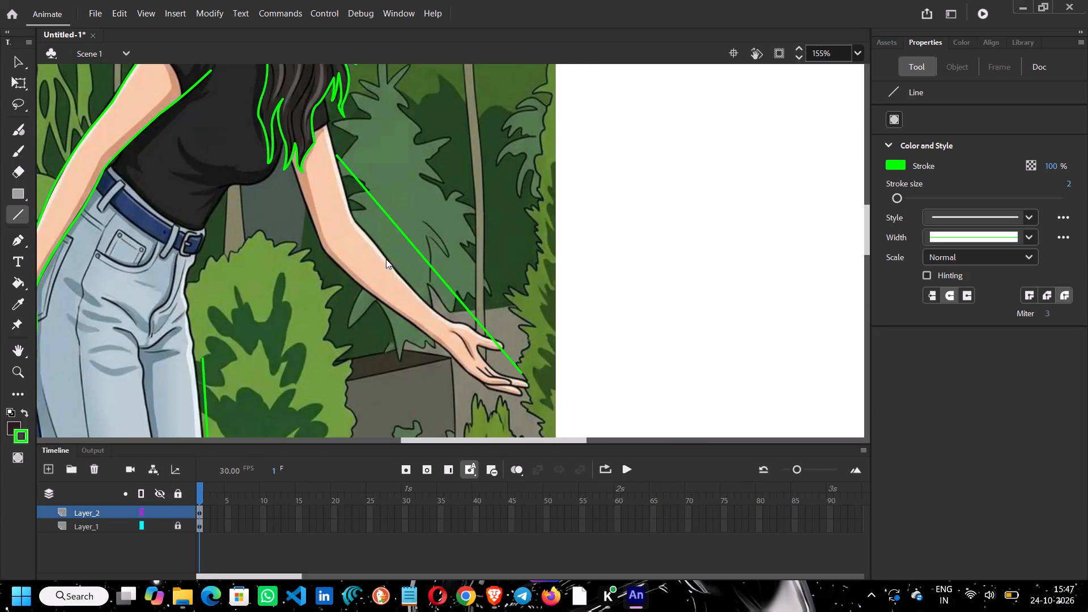
left_click_drag(472, 440, 437, 443)
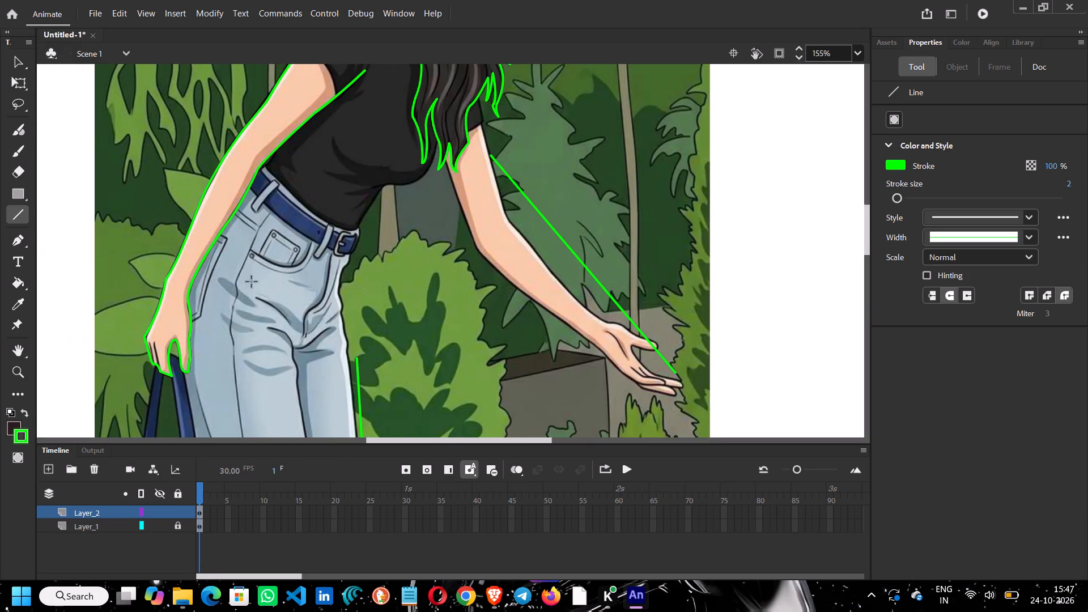
left_click(22, 62)
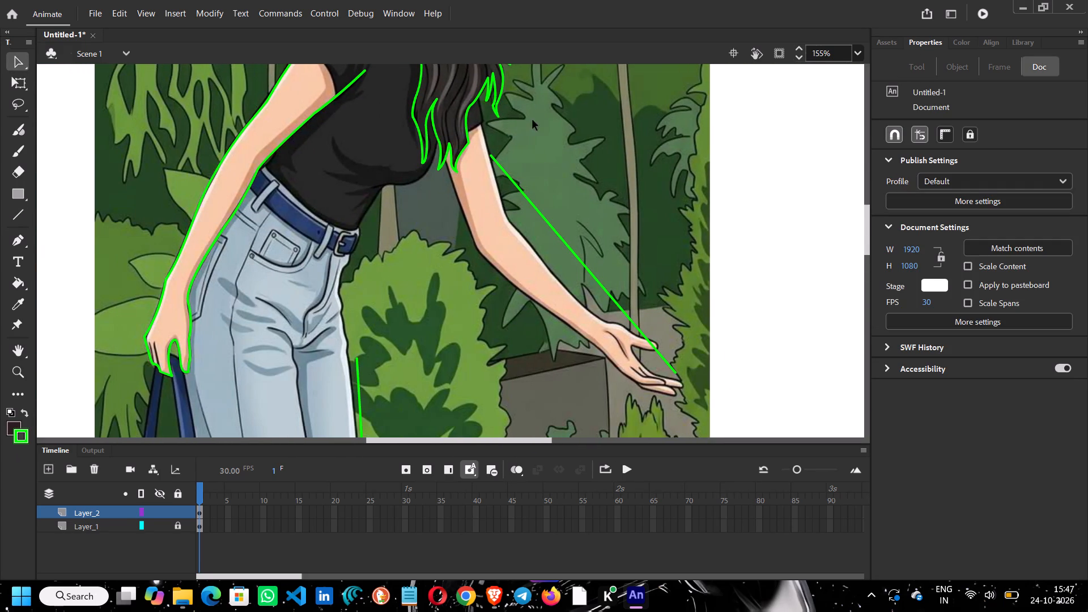
scroll(542, 135, "up", 2)
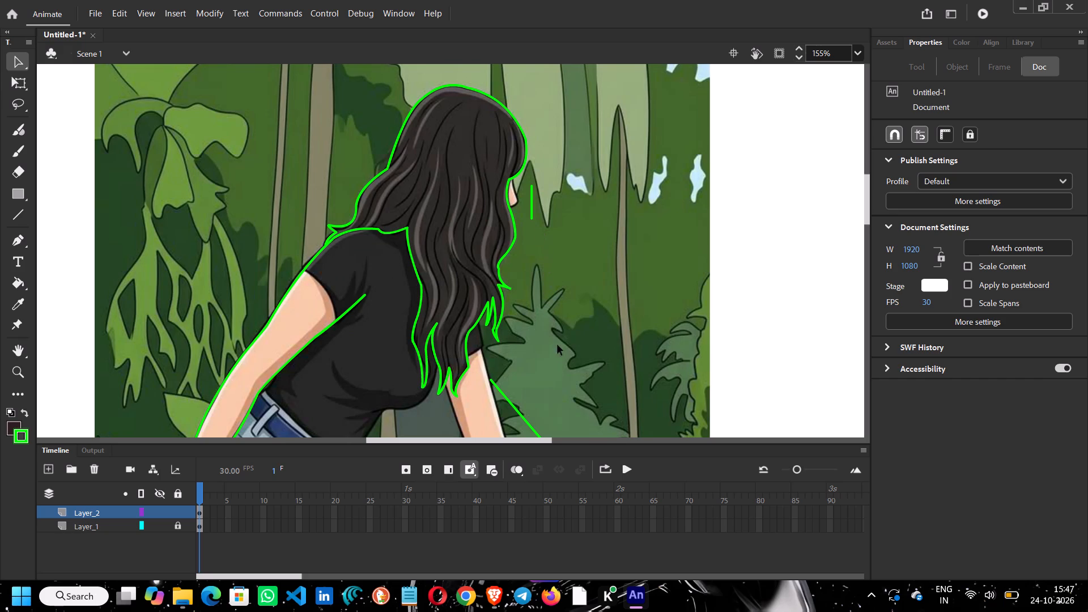
scroll(544, 216, "up", 6, "ctrl")
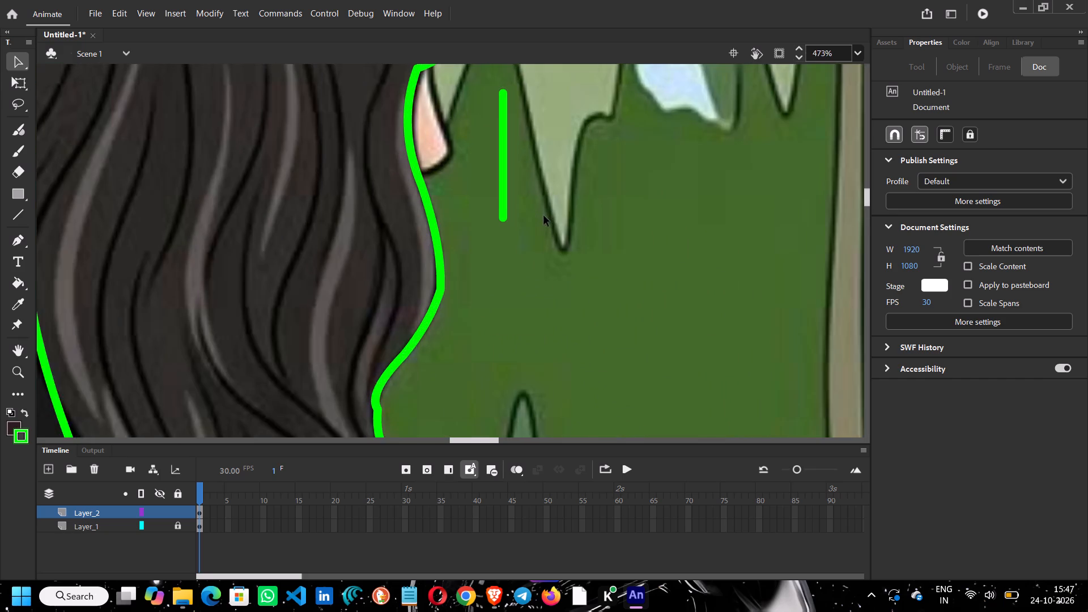
scroll(543, 215, "up", 1, "ctrl")
scroll(511, 174, "up", 2)
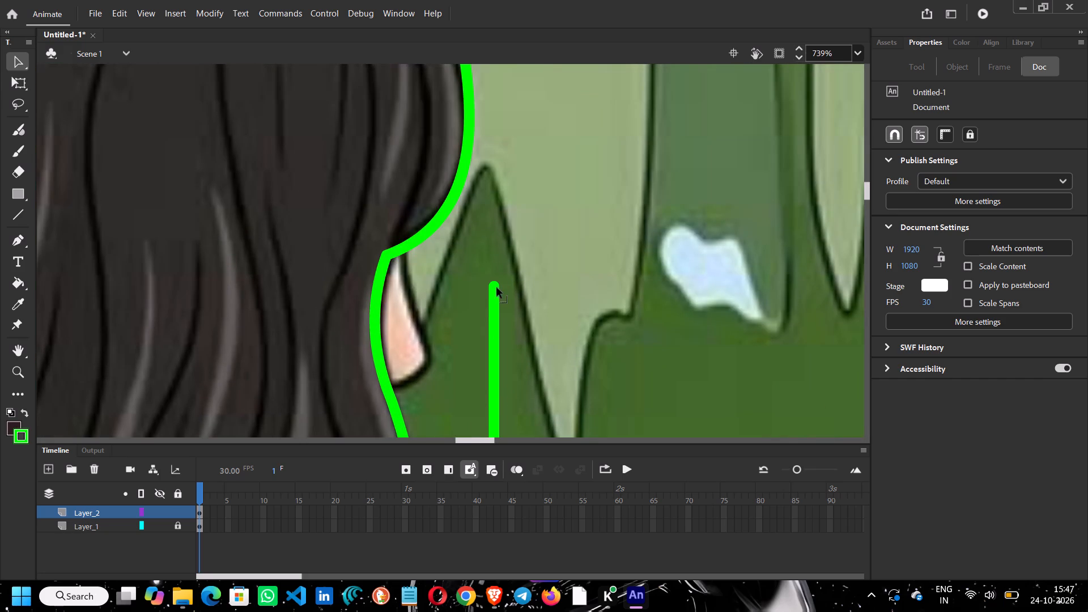
left_click(490, 288)
left_click(533, 277)
left_click_drag(495, 287, 491, 286)
left_click_drag(491, 286, 409, 254)
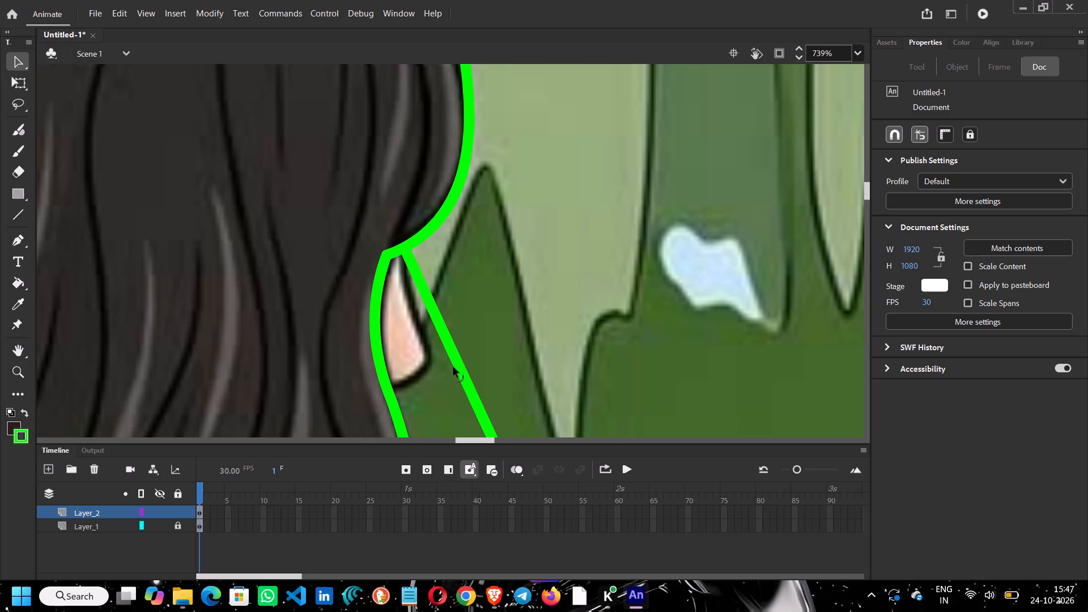
left_click_drag(461, 365, 436, 362)
Bring the line's lower end round beneath the skin patch to the hair outline, forming a corner that hugs the patch's lower tip.
scroll(561, 318, "down", 1)
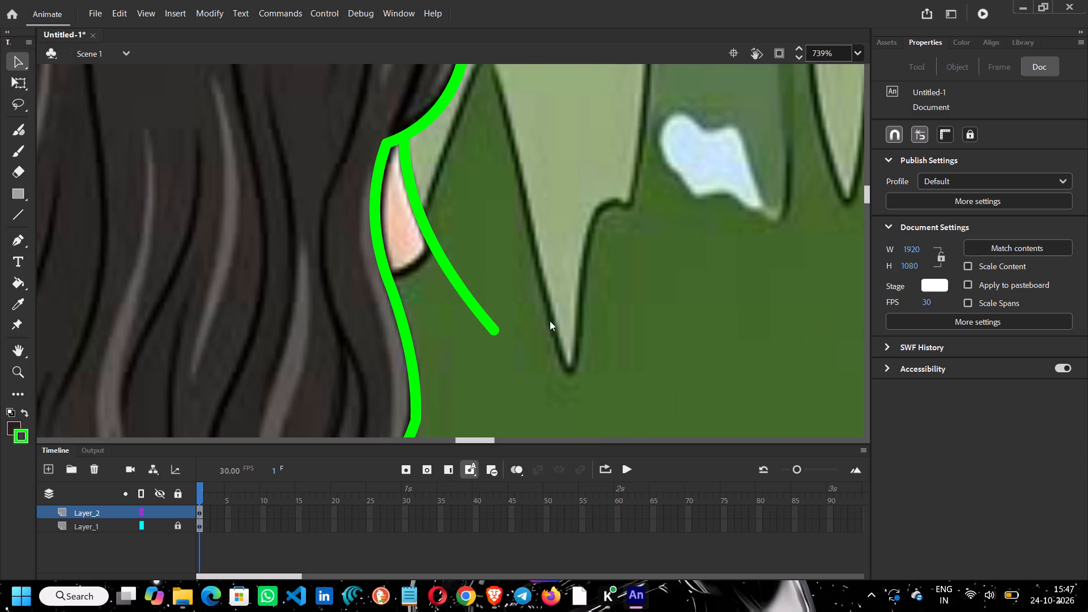
left_click_drag(498, 332, 454, 264)
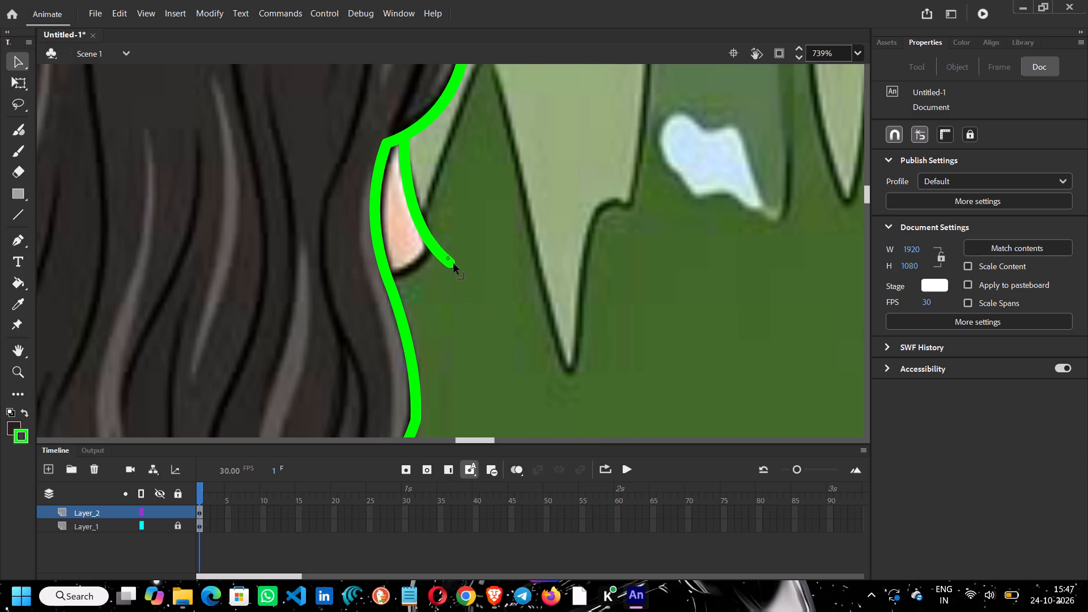
left_click_drag(454, 264, 450, 281)
left_click_drag(430, 260, 430, 257, "ctrl")
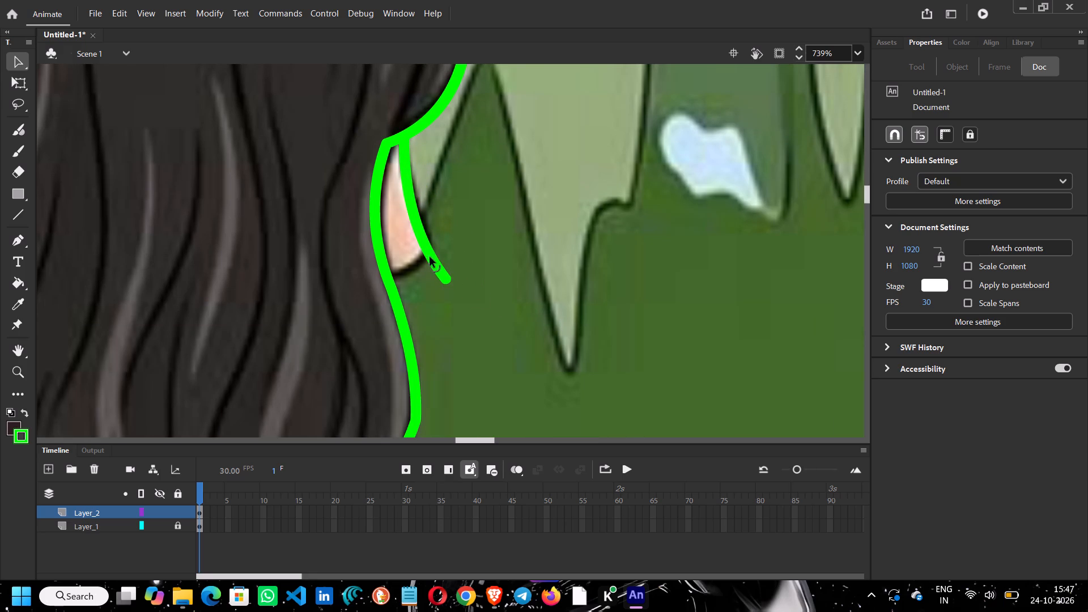
left_click_drag(430, 257, 443, 249, "ctrl")
left_click_drag(449, 281, 403, 280)
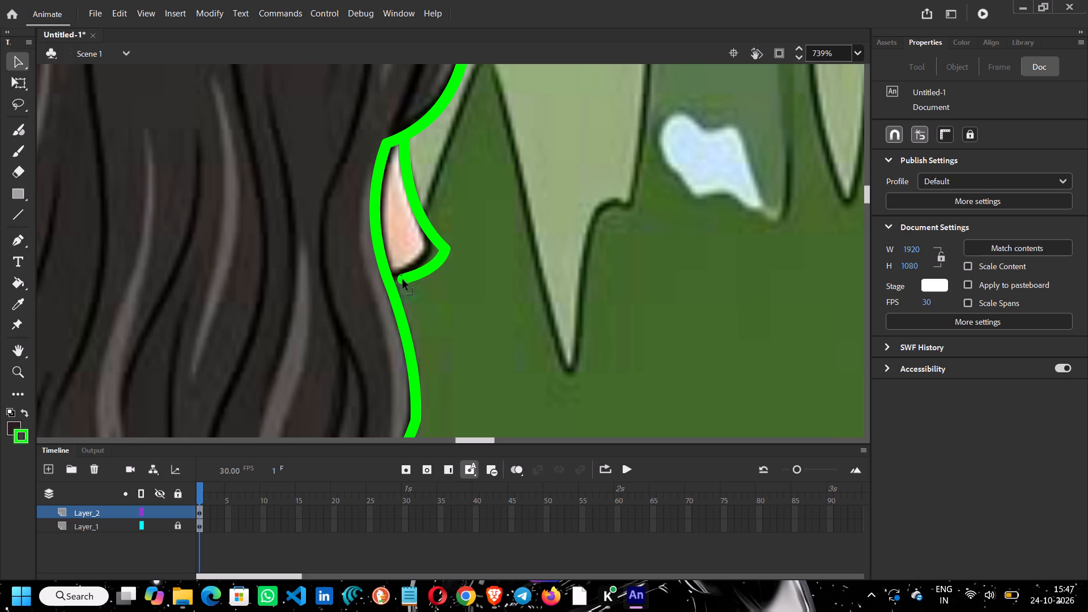
left_click_drag(403, 280, 397, 276)
left_click_drag(445, 250, 430, 241)
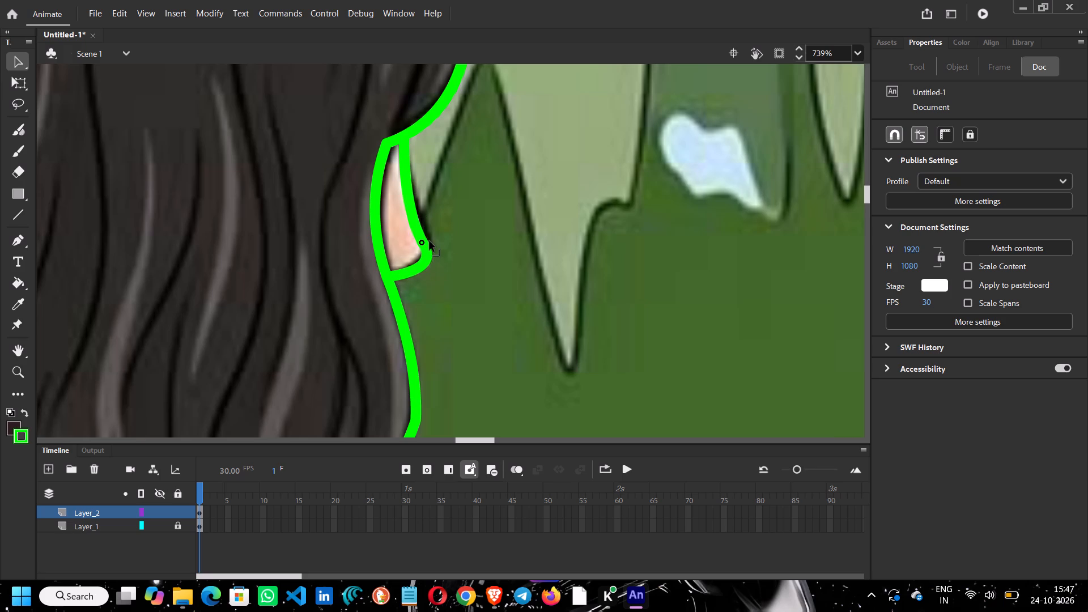
left_click_drag(430, 241, 429, 236)
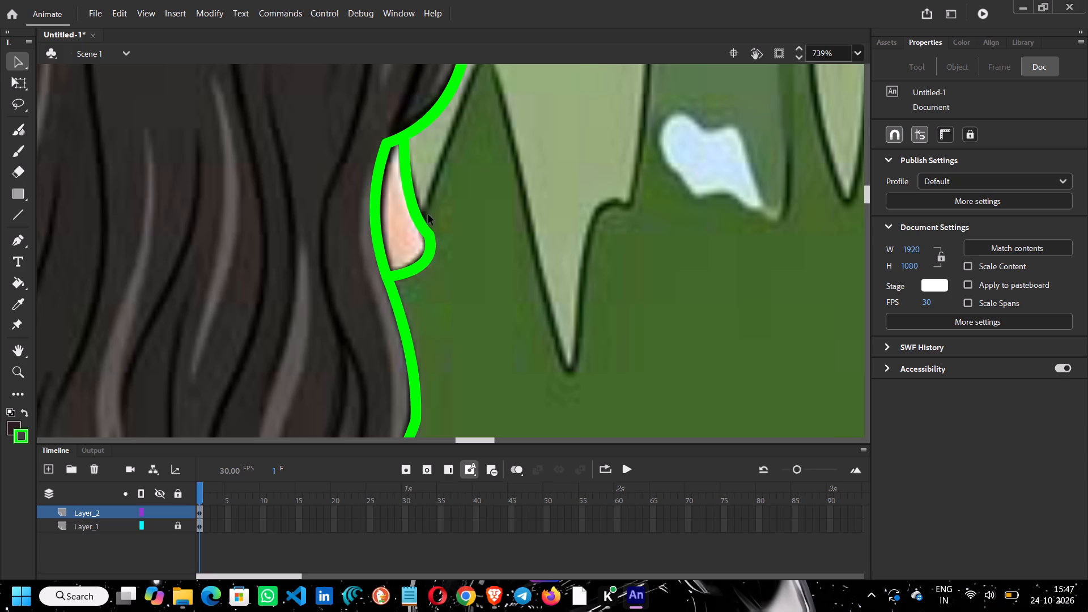
Move the face line's upper junction closer to the hair outline's corner and reshape its curve along the skin patch's outer edge.
left_click_drag(403, 141, 394, 147)
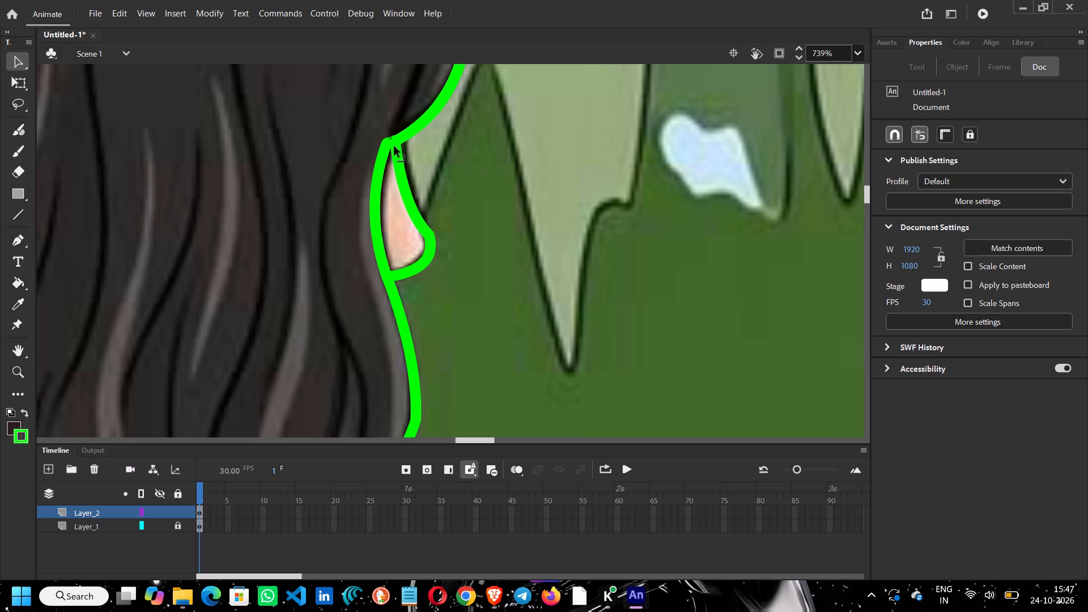
left_click_drag(394, 147, 396, 147)
left_click_drag(409, 183, 415, 177)
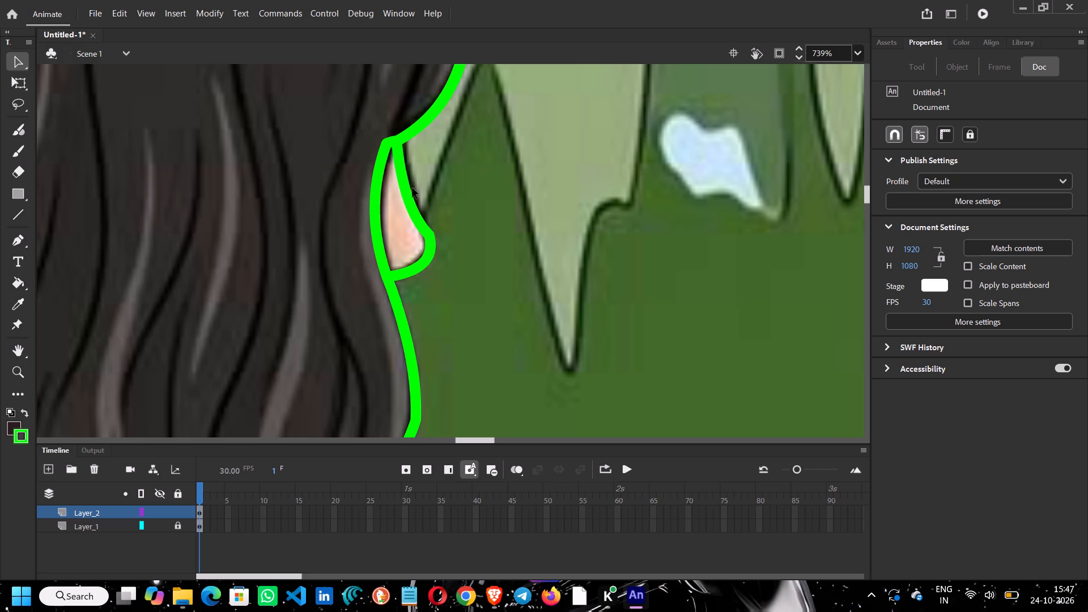
left_click(411, 193)
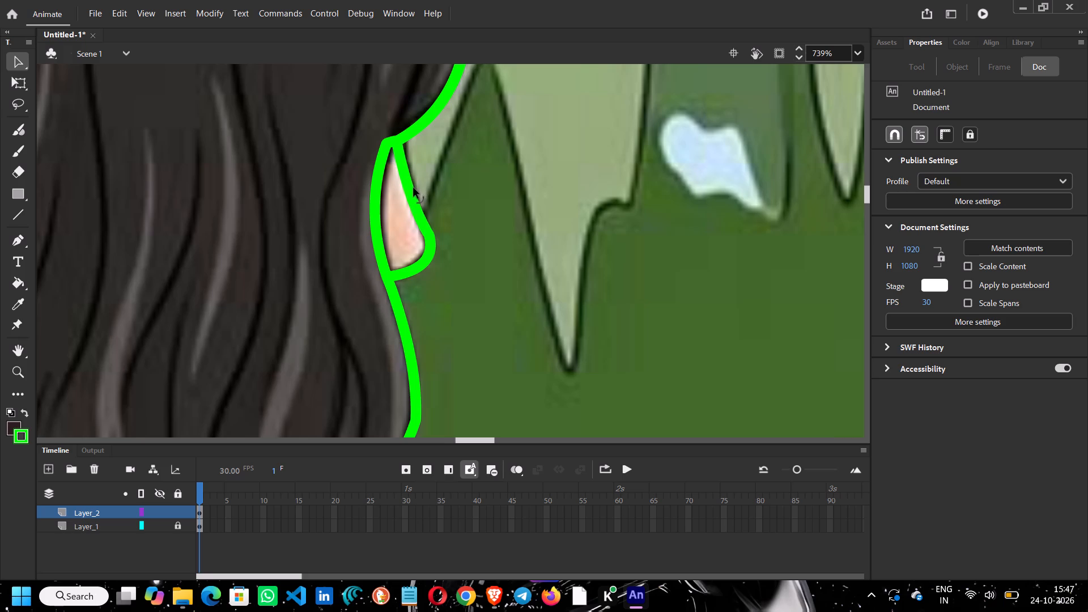
Join the upper end of the outstretched arm's green line to the hair outline at the top of the visible sleeve.
scroll(569, 201, "down", 6, "ctrl")
scroll(569, 201, "down", 1)
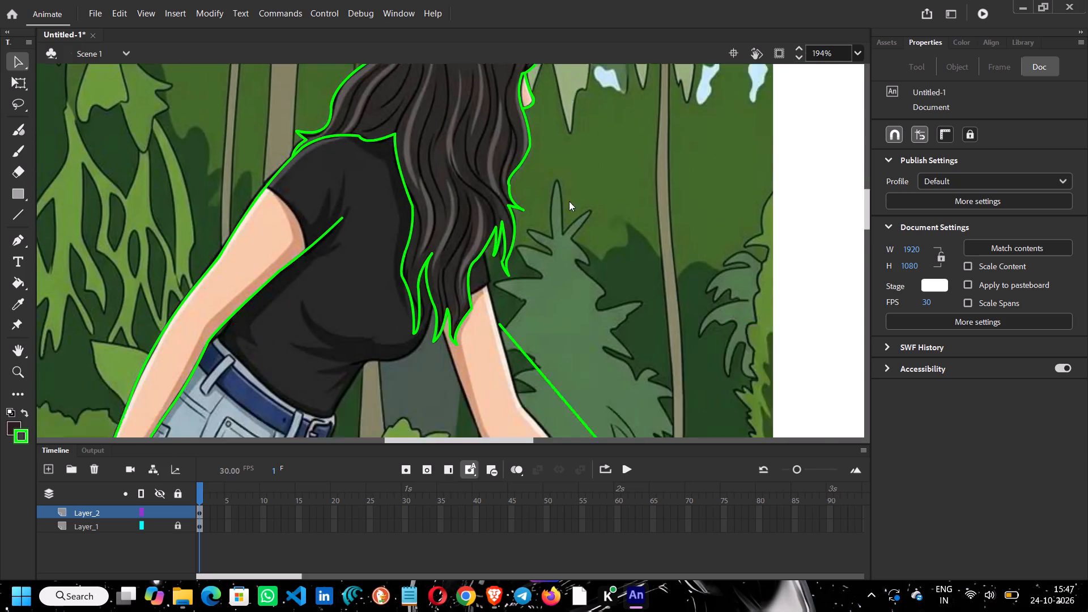
scroll(569, 201, "down", 2)
scroll(546, 190, "up", 3, "ctrl")
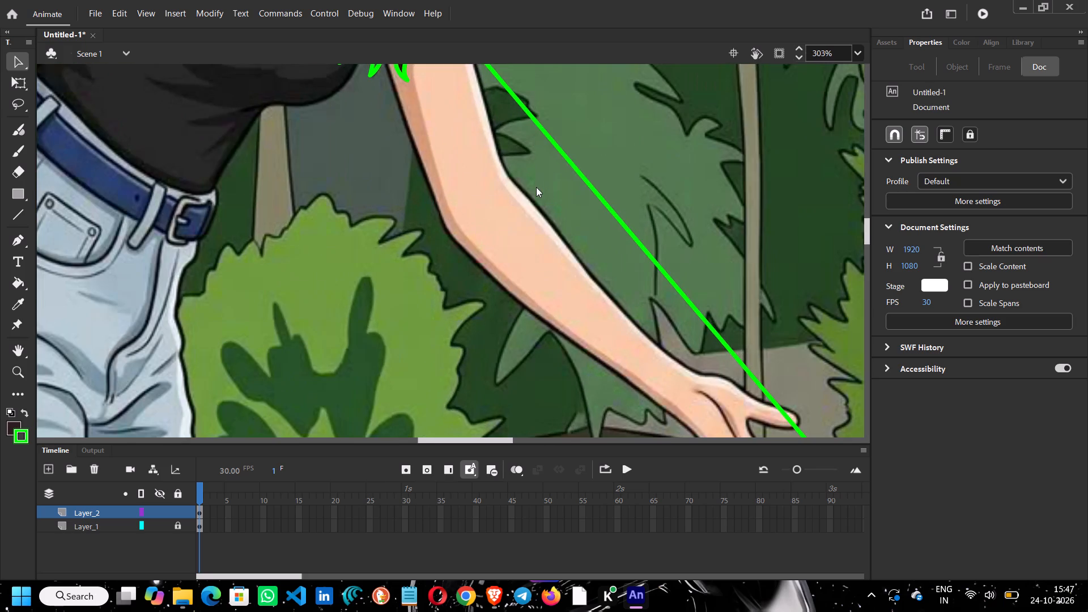
scroll(535, 187, "up", 1)
left_click_drag(474, 272, 465, 265)
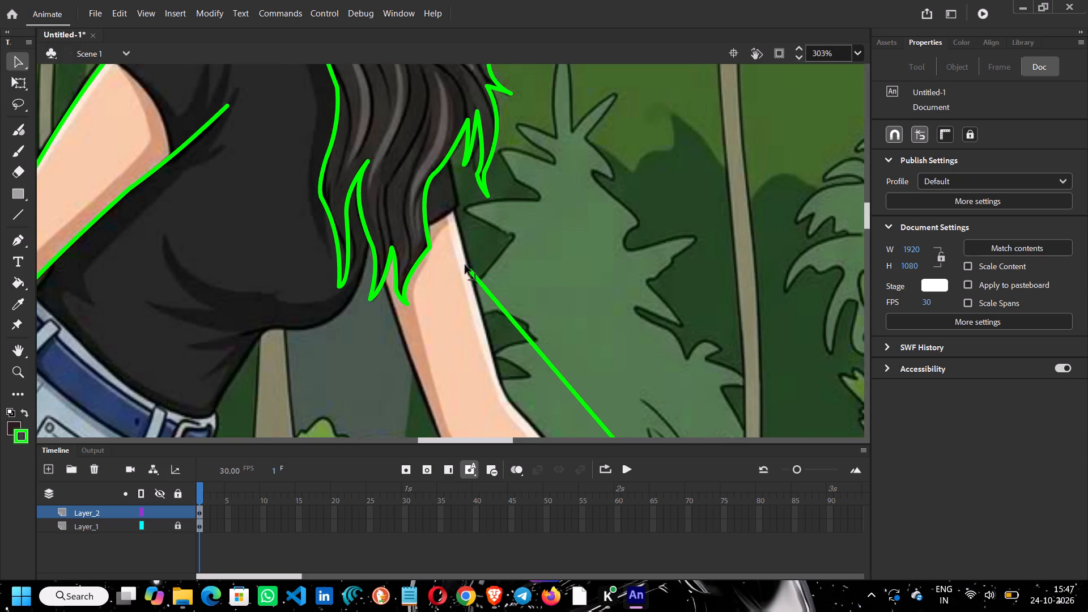
left_click_drag(465, 265, 450, 165)
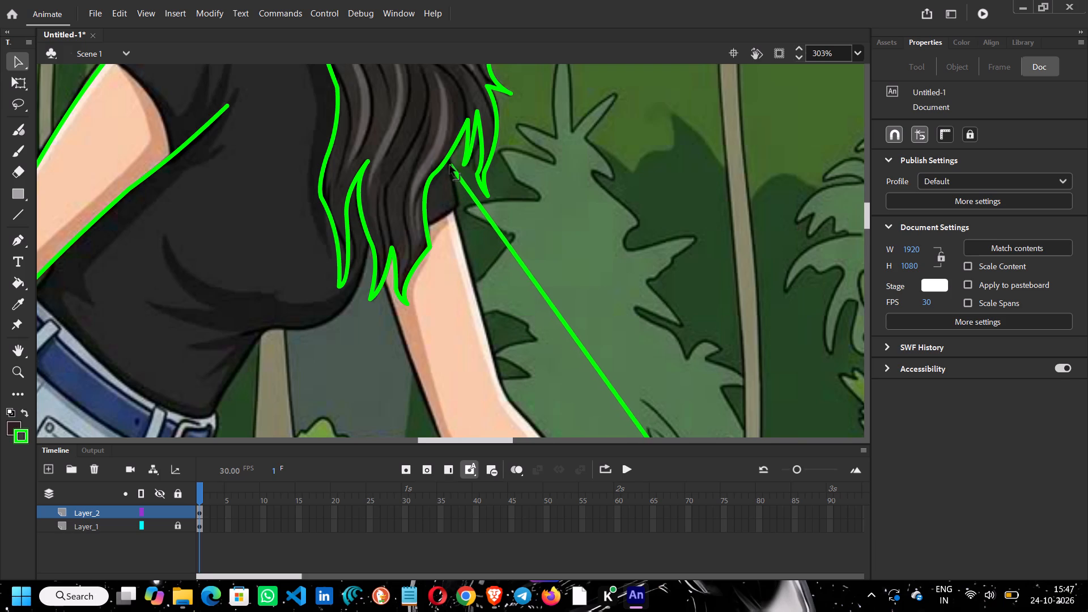
left_click_drag(450, 165, 449, 164)
Pull a corner of the arm line inward to the sleeve hem, undoing the first attempt, to trace the sleeve's outer edge.
left_click_drag(478, 201, 466, 210, "ctrl")
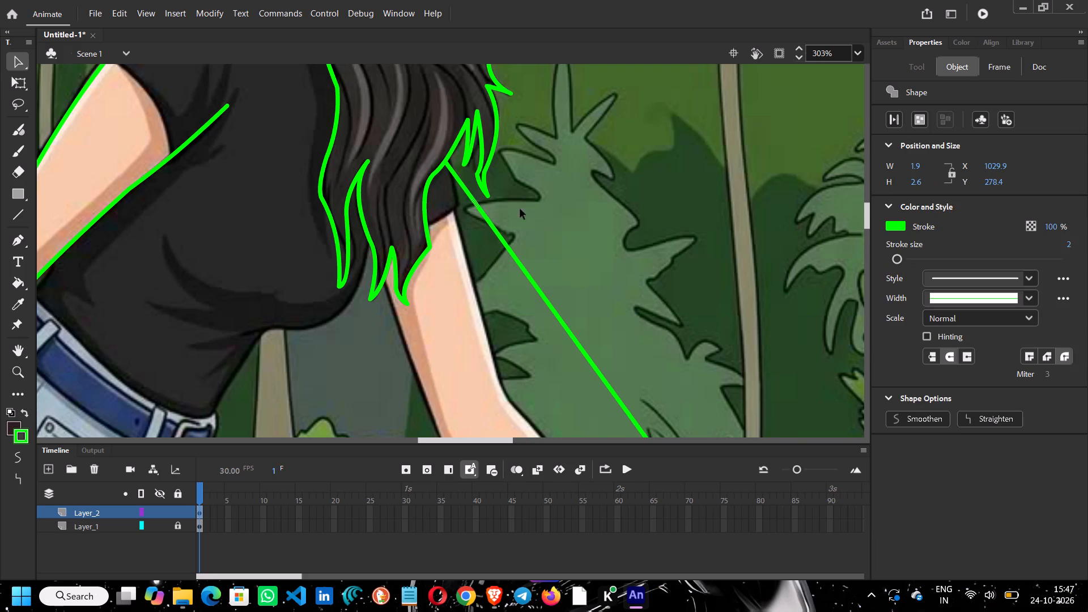
key("ctrl+z")
left_click_drag(477, 205, 456, 207, "ctrl")
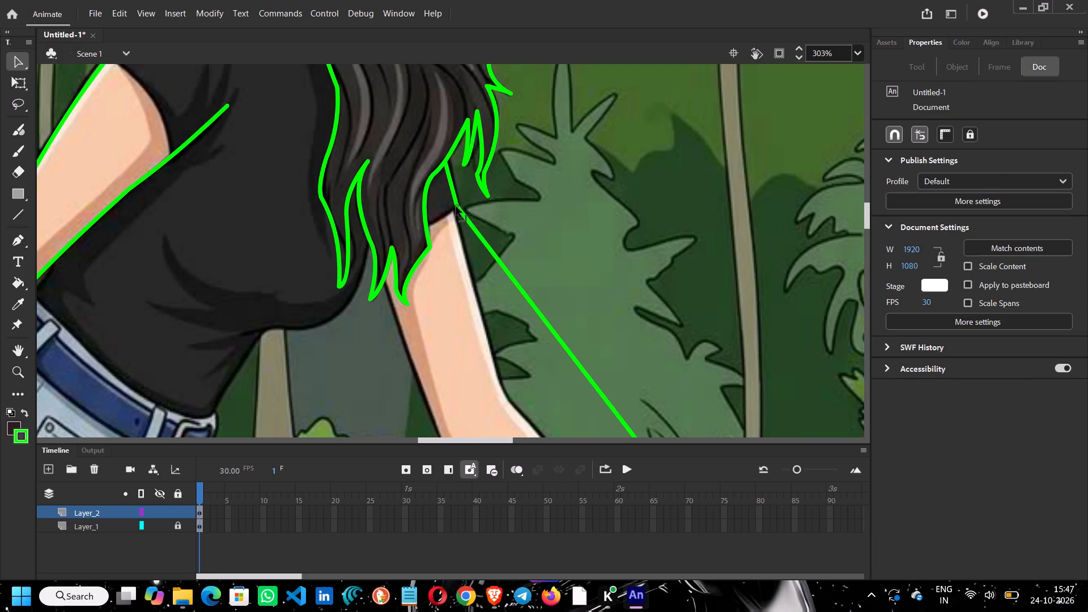
left_click_drag(456, 207, 456, 205, "ctrl")
left_click(447, 164)
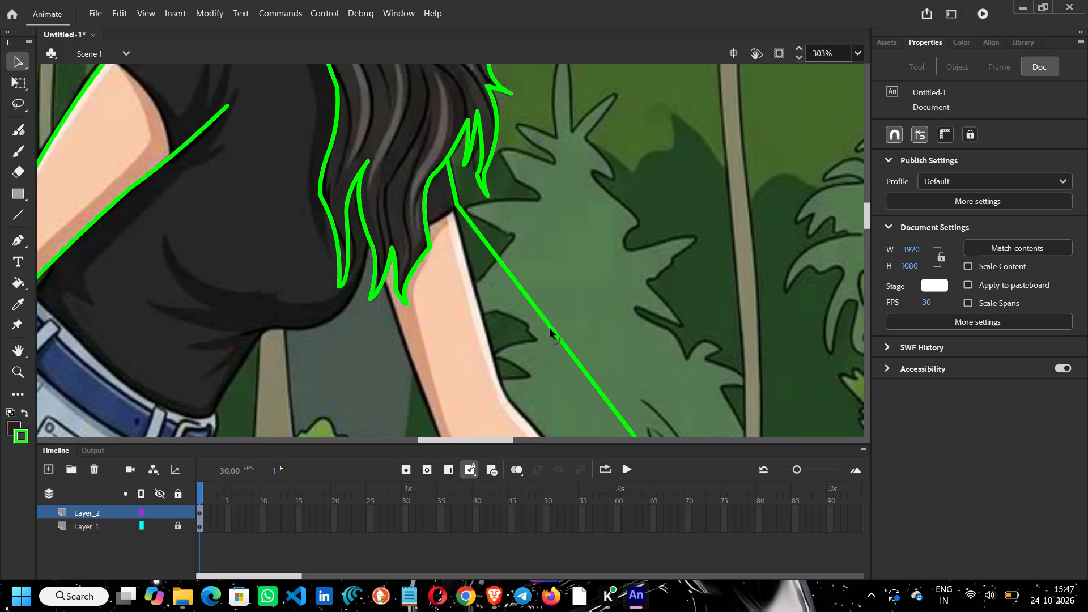
Pull corners of the arm line in to the elbow and mid upper arm to trace the upper arm's outer edge.
left_click_drag(558, 334, 507, 392, "ctrl")
left_click_drag(479, 291, 471, 294)
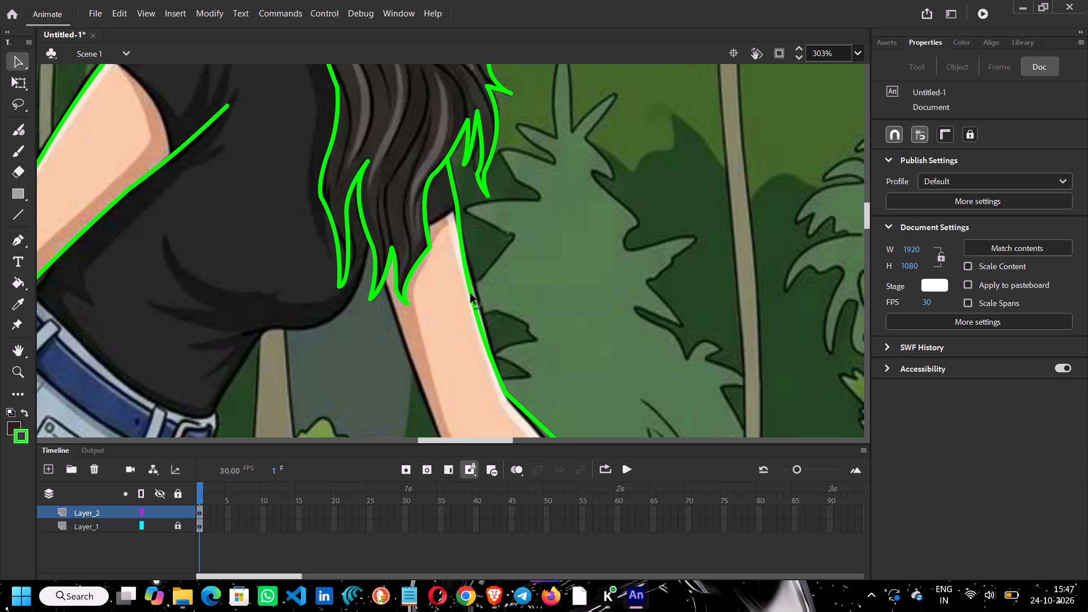
left_click_drag(471, 294, 471, 286)
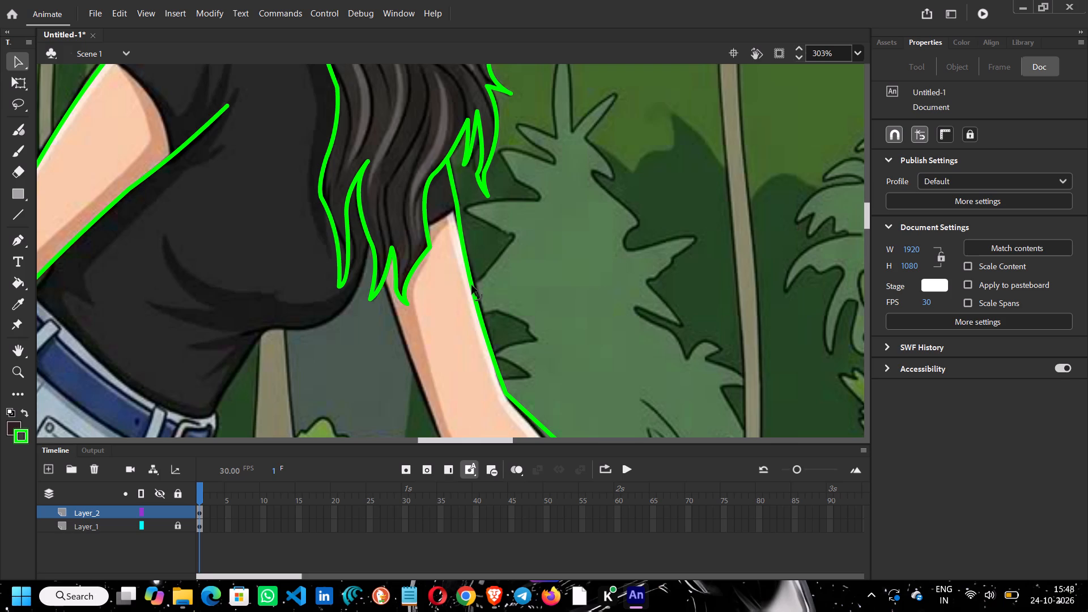